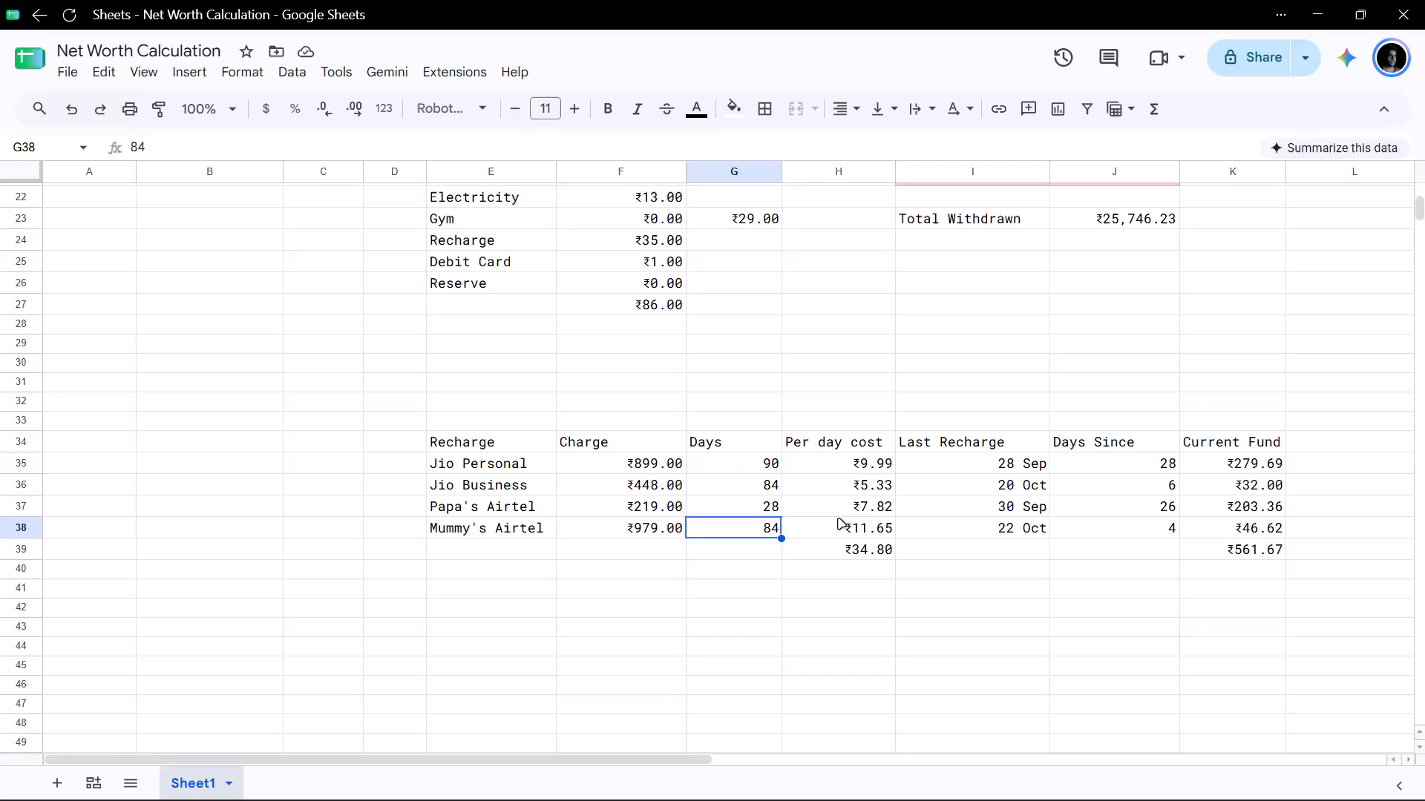
Examine the per-day cost and current fund figures for Mummy's Airtel and the column totals in the Recharge table.
{"action": "left_click", "coordinate": [839, 519]}
{"action": "left_click", "coordinate": [851, 538]}
{"action": "left_click", "coordinate": [847, 548]}
{"action": "left_click", "coordinate": [1216, 530]}
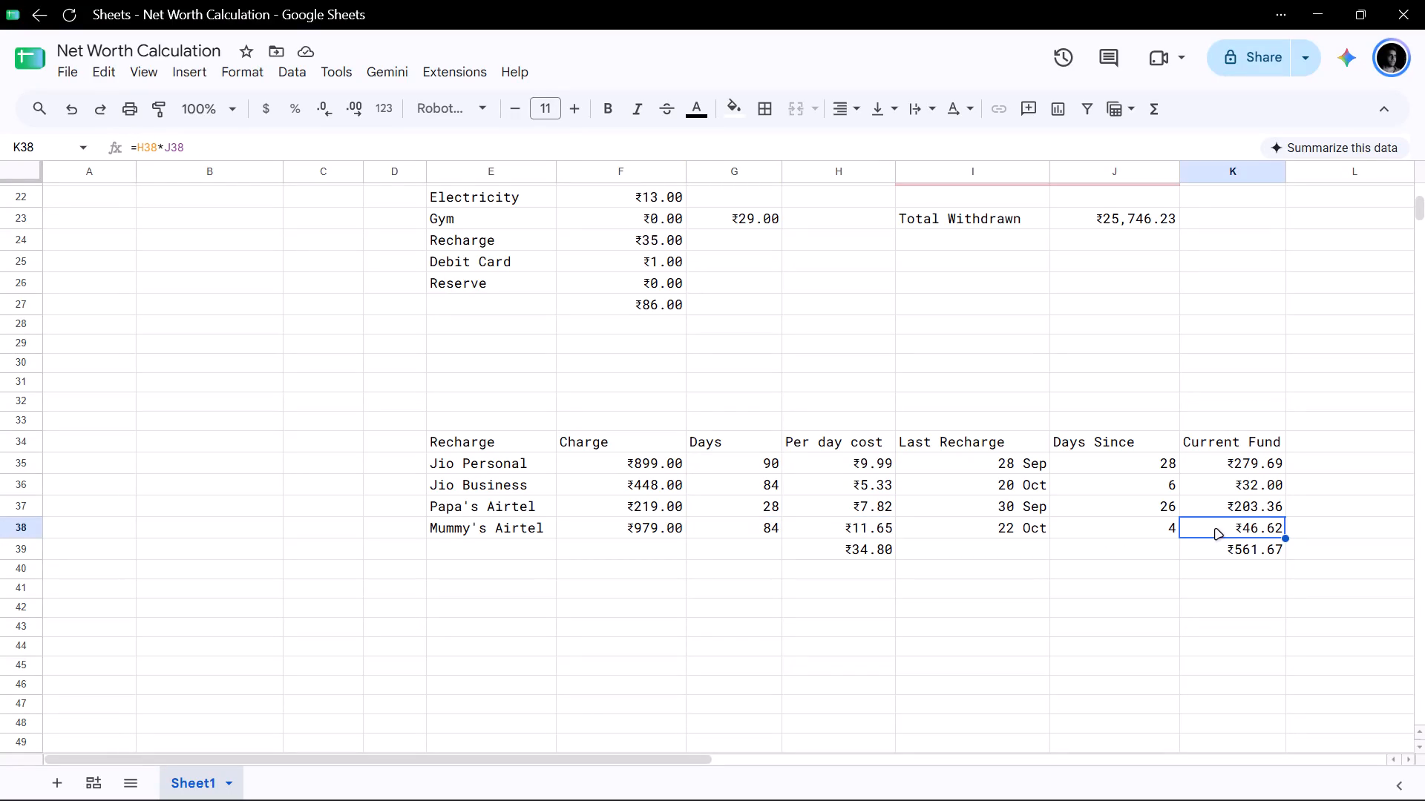
{"action": "left_click", "coordinate": [1224, 542]}
Review the daily amounts in the Atoms list, going from the total in F27 up to Supplements.
{"action": "scroll", "coordinate": [1099, 498], "scroll_direction": "up", "scroll_amount": 2}
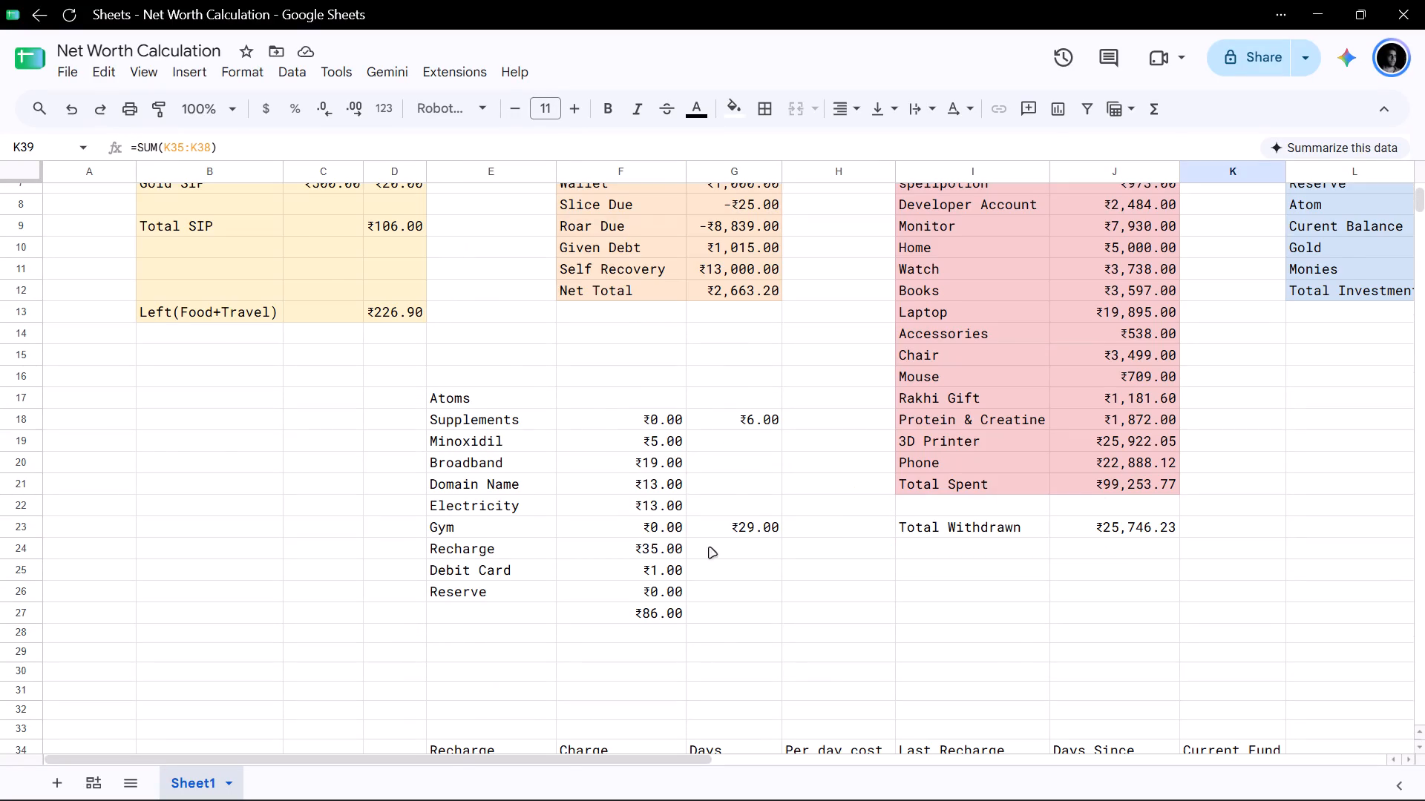
{"action": "scroll", "coordinate": [683, 548], "scroll_direction": "up", "scroll_amount": 2}
{"action": "scroll", "coordinate": [683, 548], "scroll_direction": "down", "scroll_amount": 1}
{"action": "left_click", "coordinate": [655, 586]}
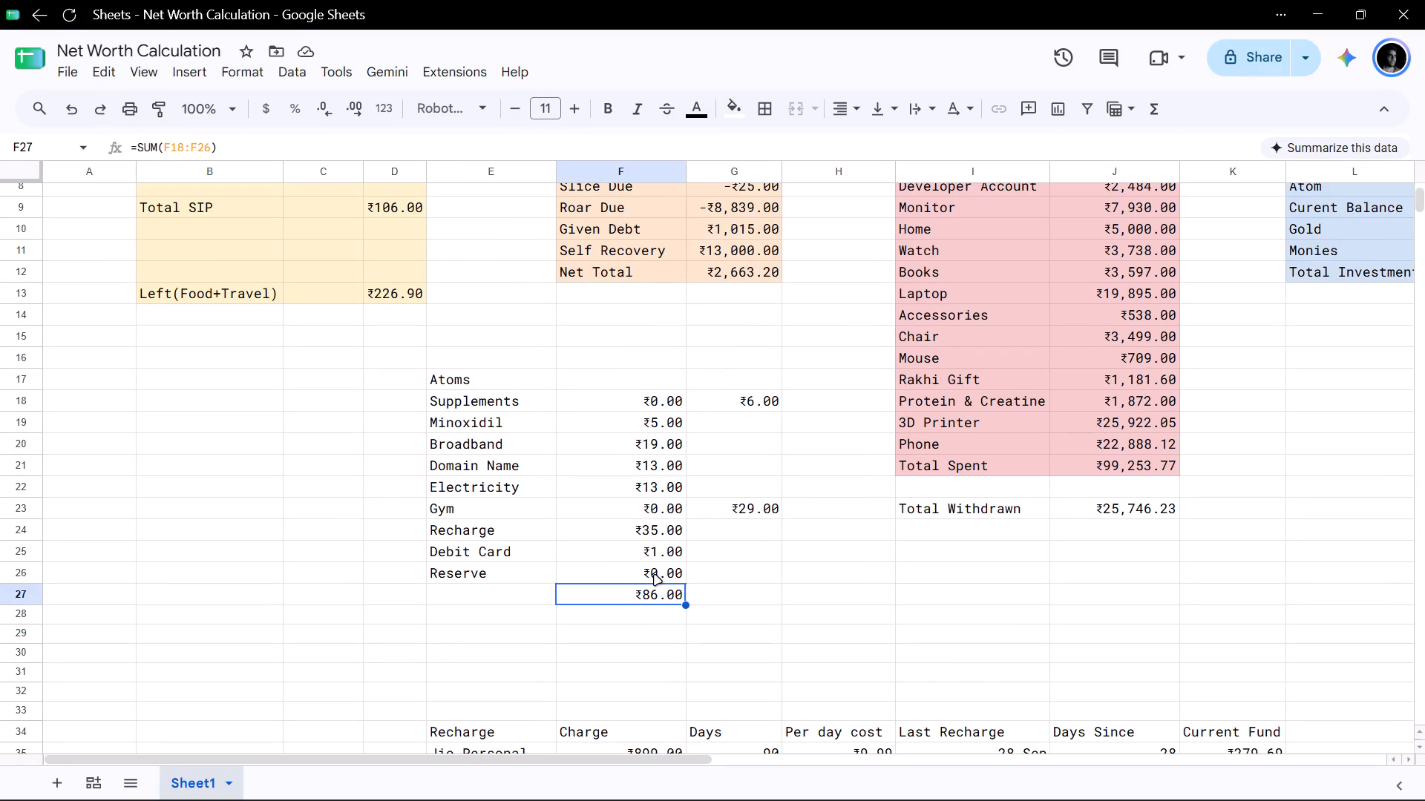
{"action": "left_click", "coordinate": [655, 576]}
{"action": "left_click", "coordinate": [655, 555]}
{"action": "left_click", "coordinate": [660, 535]}
{"action": "left_click", "coordinate": [663, 507]}
{"action": "left_click", "coordinate": [657, 485]}
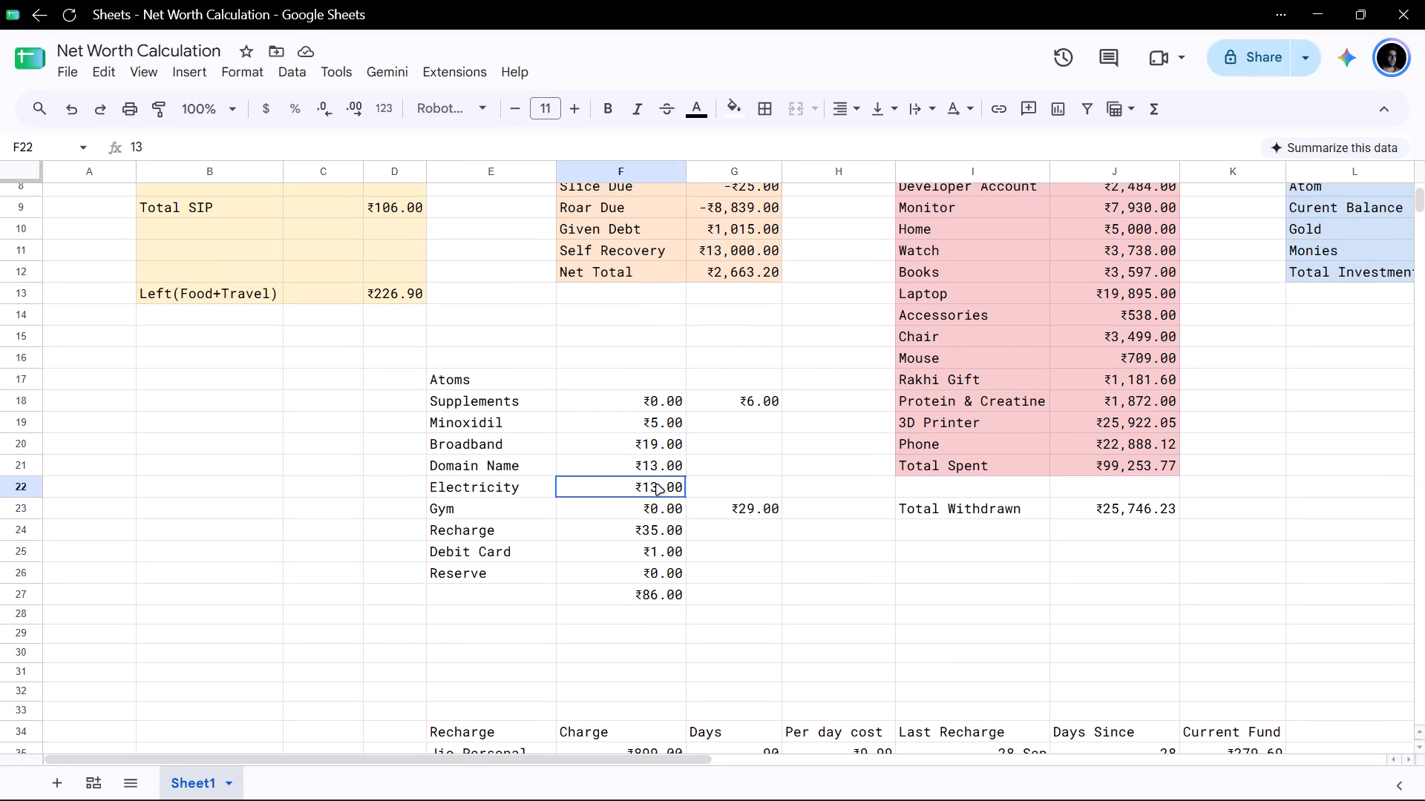
{"action": "left_click", "coordinate": [650, 469]}
{"action": "left_click", "coordinate": [649, 436]}
{"action": "left_click", "coordinate": [654, 402]}
Examine the Atoms heading and the Supplements entry, including the extra amount beside it in column G.
{"action": "left_click", "coordinate": [459, 380]}
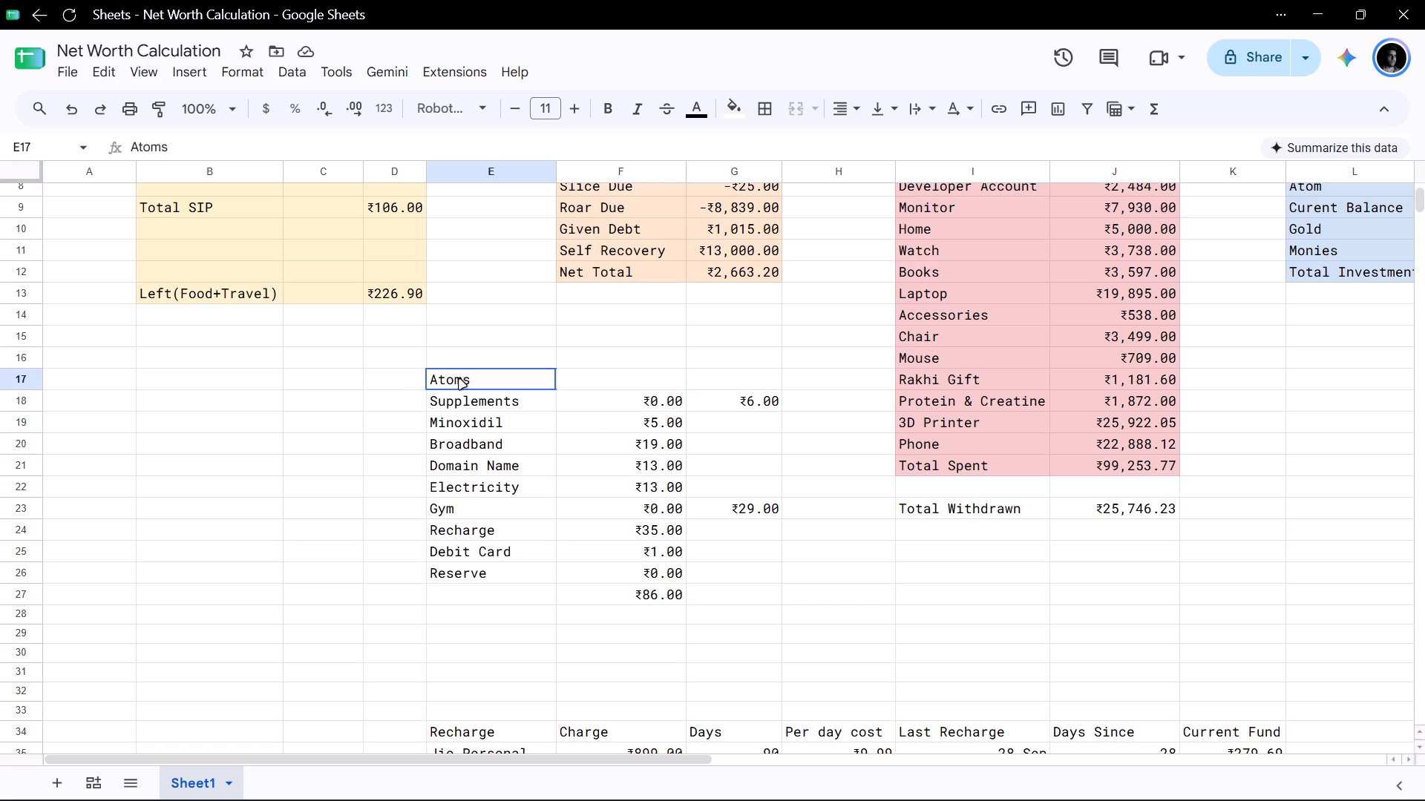
{"action": "left_click", "coordinate": [459, 404]}
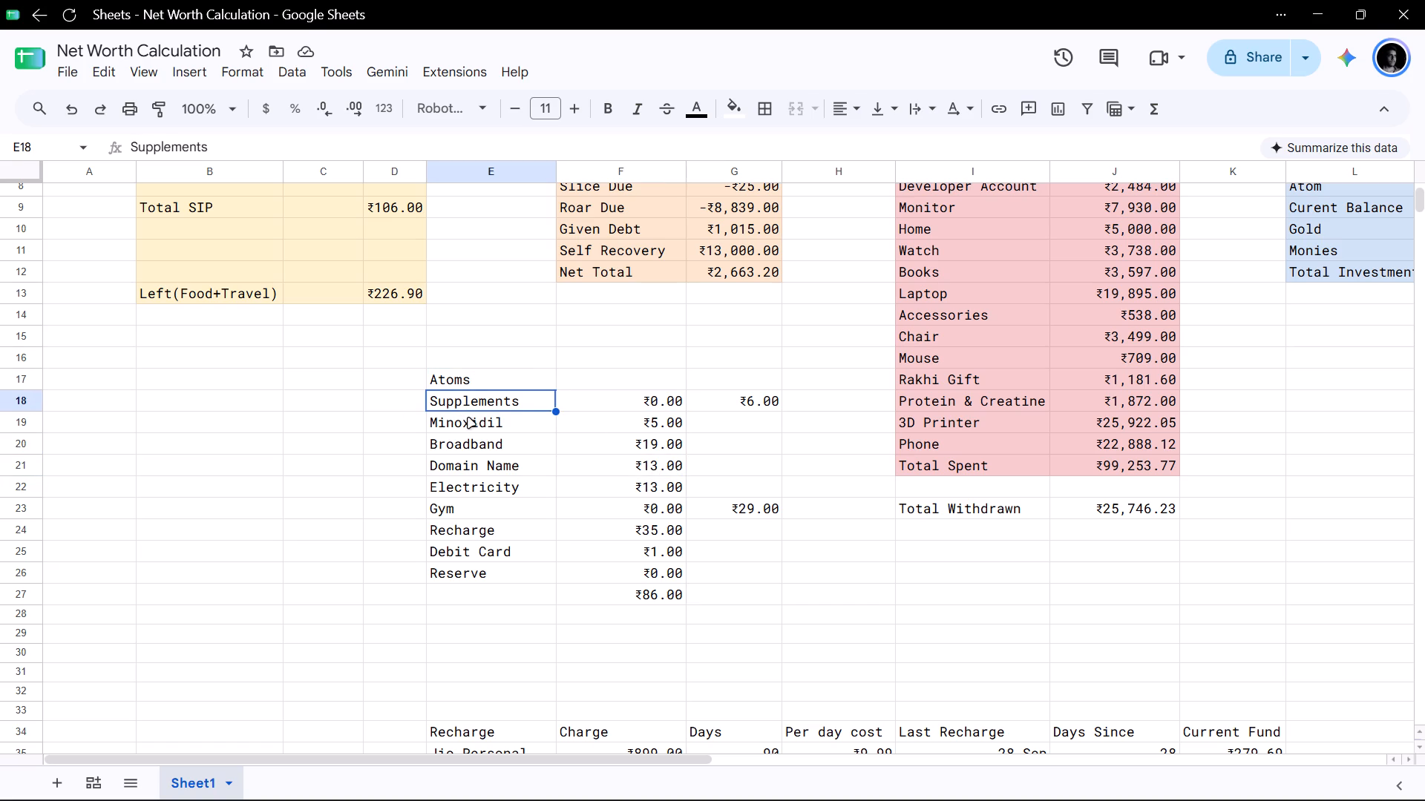
{"action": "left_click", "coordinate": [468, 418]}
{"action": "left_click", "coordinate": [676, 408]}
{"action": "left_click", "coordinate": [727, 398]}
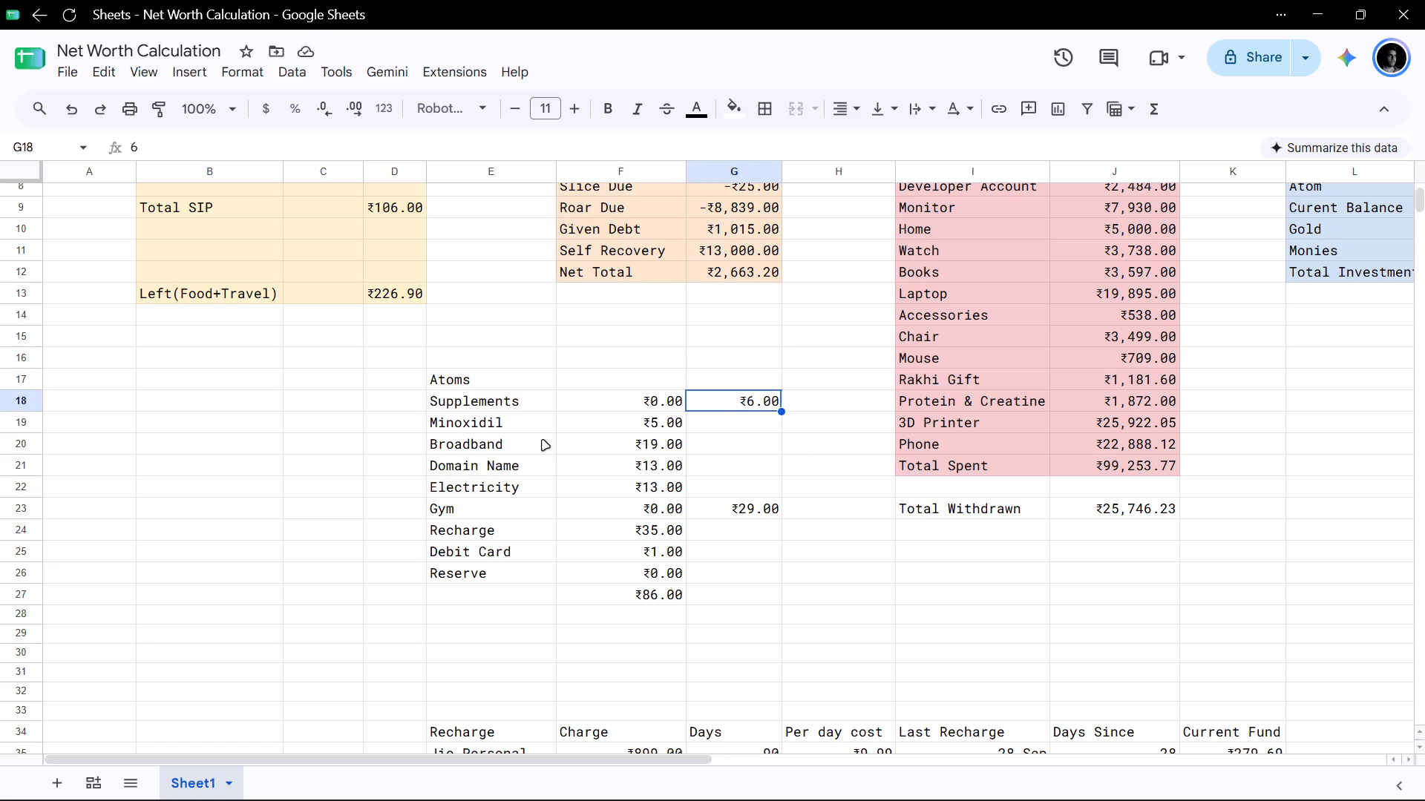
{"action": "left_click", "coordinate": [482, 400]}
Check the Phone amount and the Total Spent formula in the Spends table.
{"action": "left_click", "coordinate": [1133, 449]}
{"action": "left_click", "coordinate": [1120, 478]}
{"action": "left_click", "coordinate": [1140, 459]}
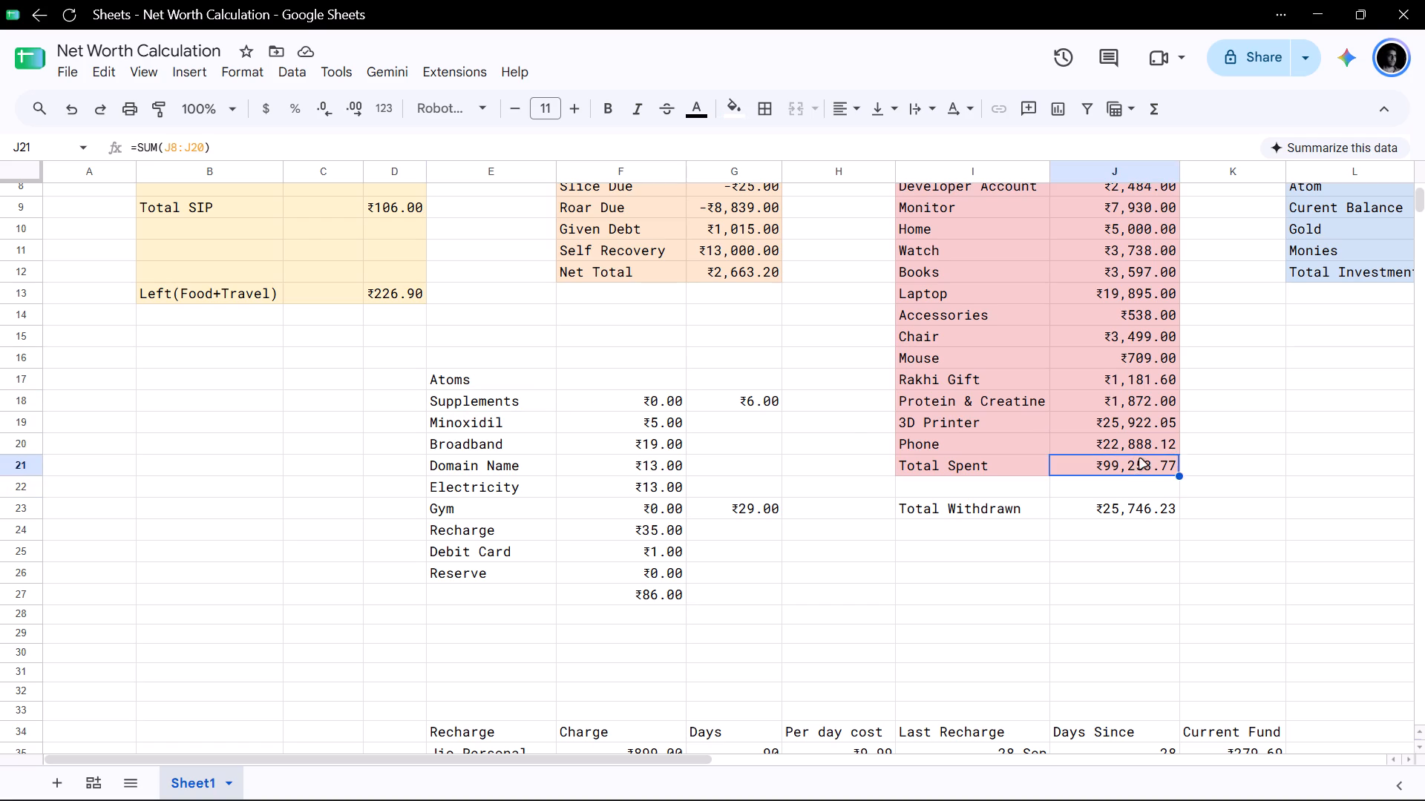
{"action": "scroll", "coordinate": [912, 535], "scroll_direction": "up", "scroll_amount": 2}
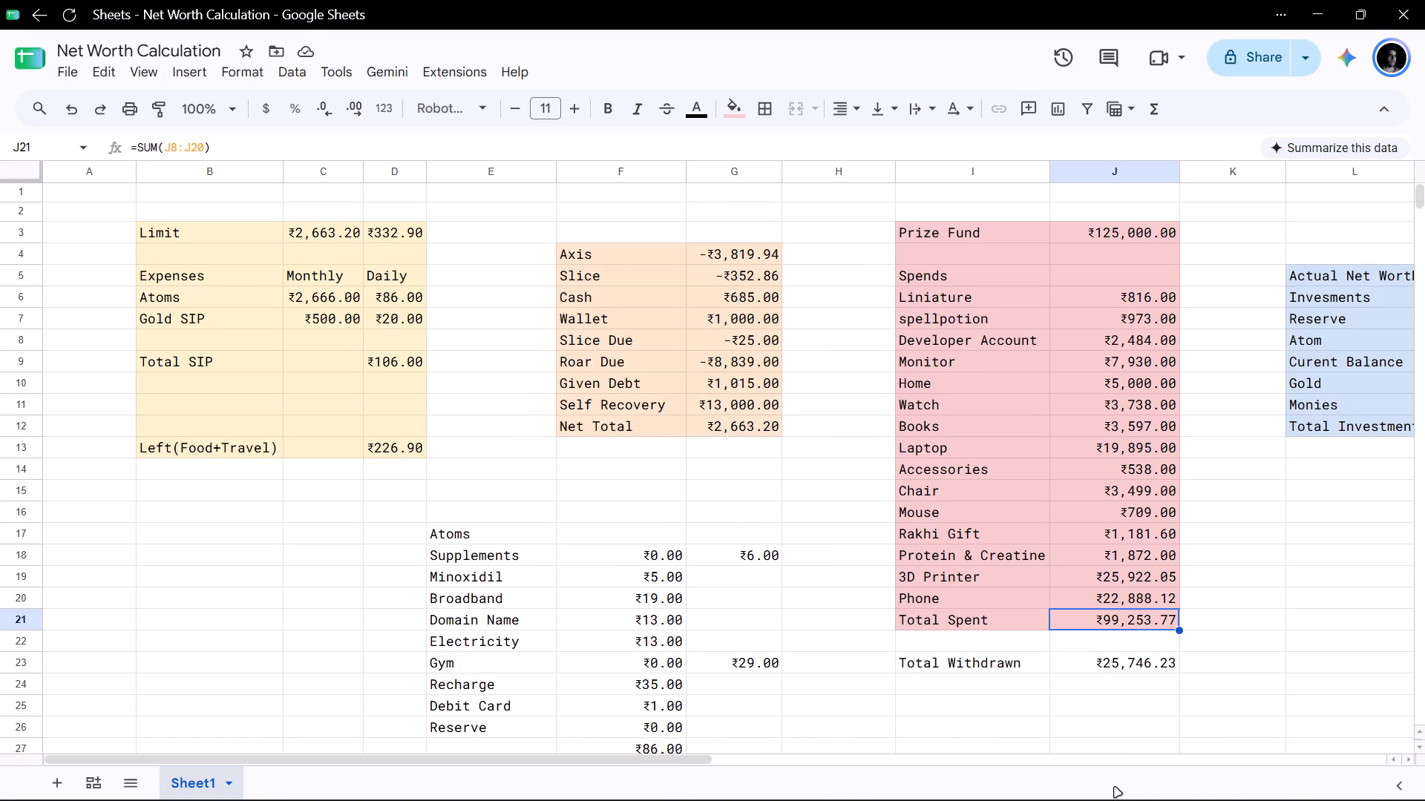
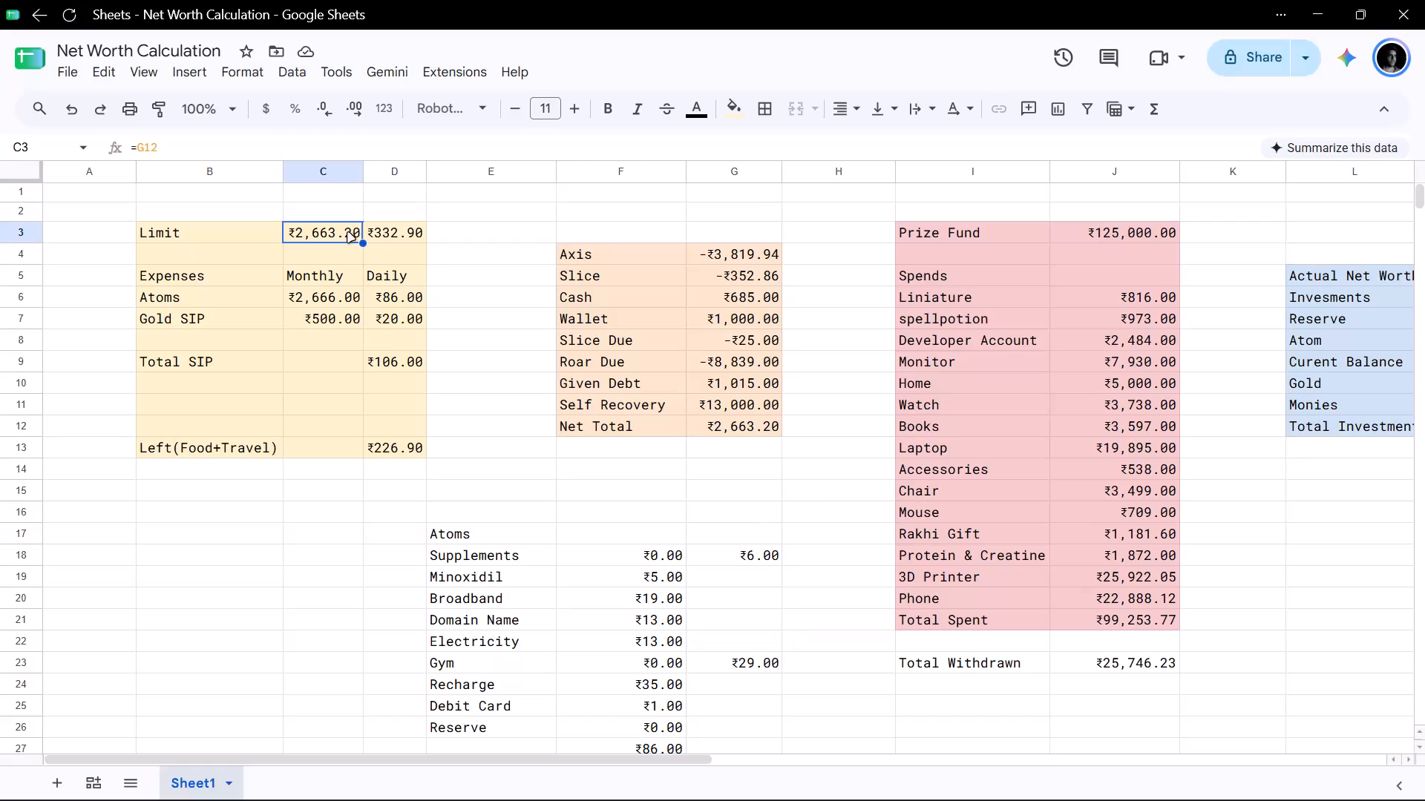
Examine the daily limit formula in D3 and the account amounts in column G from Axis down to Net Total.
{"action": "left_click", "coordinate": [410, 231]}
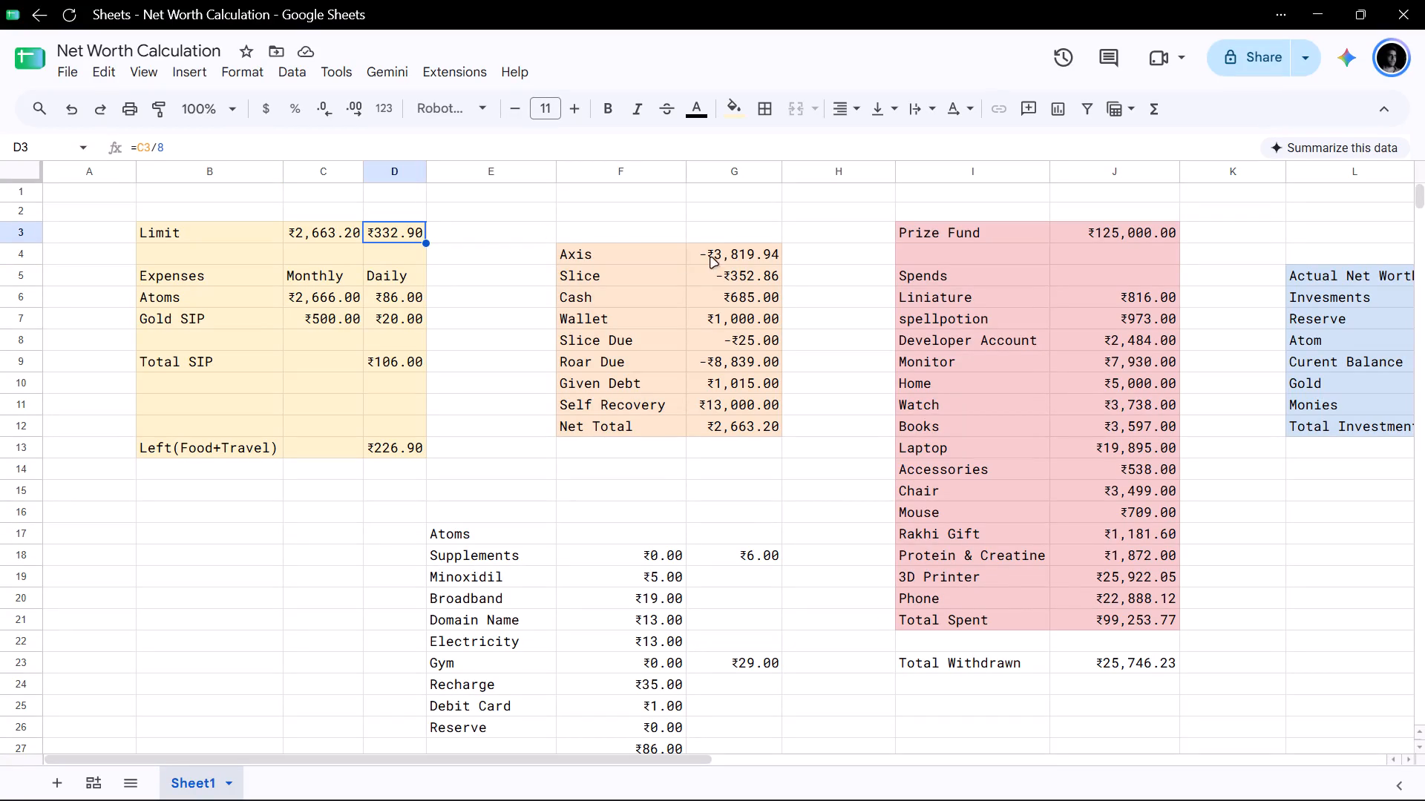
{"action": "left_click", "coordinate": [716, 257]}
{"action": "left_click", "coordinate": [729, 273]}
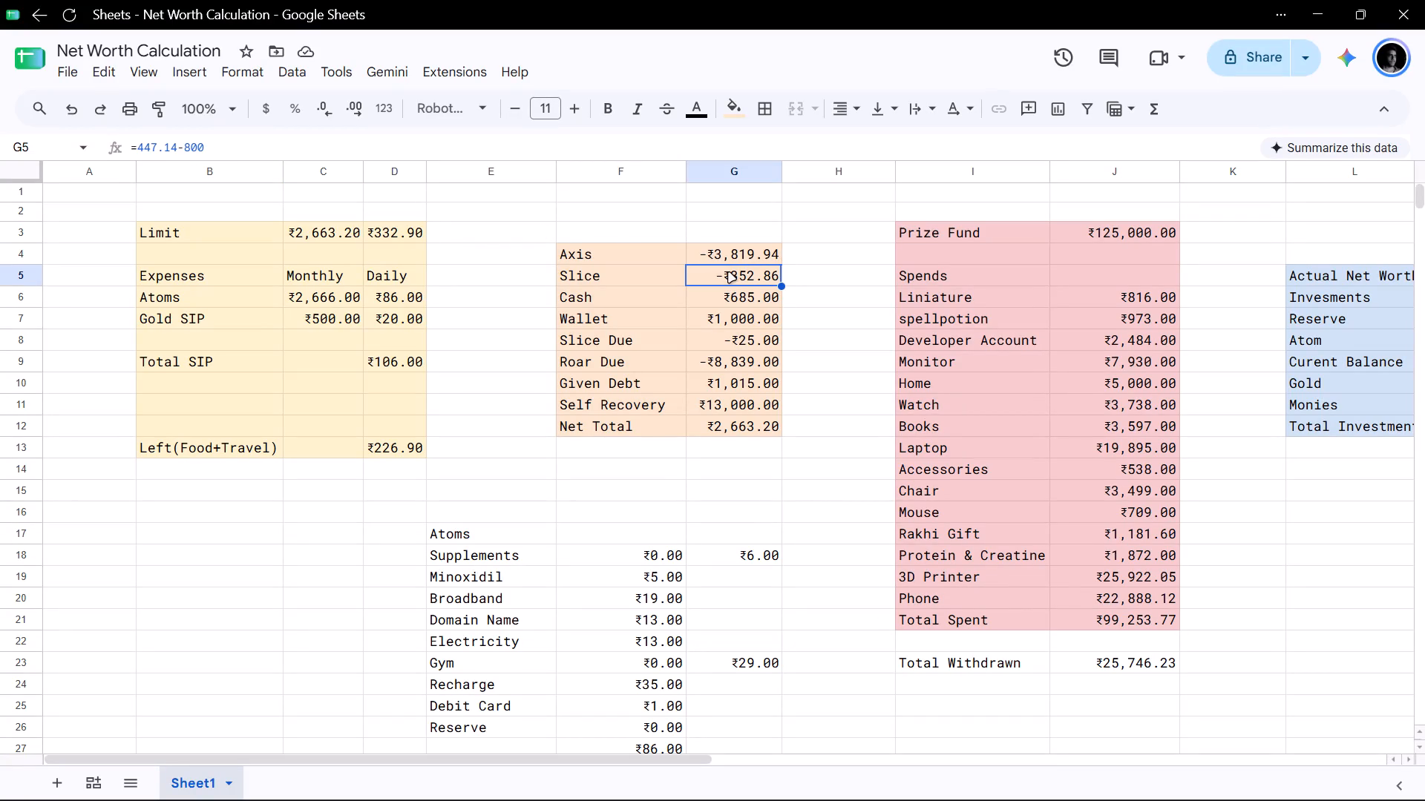
{"action": "key", "text": "Up"}
{"action": "key", "text": "Up"}
{"action": "key", "text": "Down"}
{"action": "key", "text": "Down"}
{"action": "key", "text": "Down"}
{"action": "key", "text": "Down"}
{"action": "key", "text": "Down"}
{"action": "key", "text": "Down"}
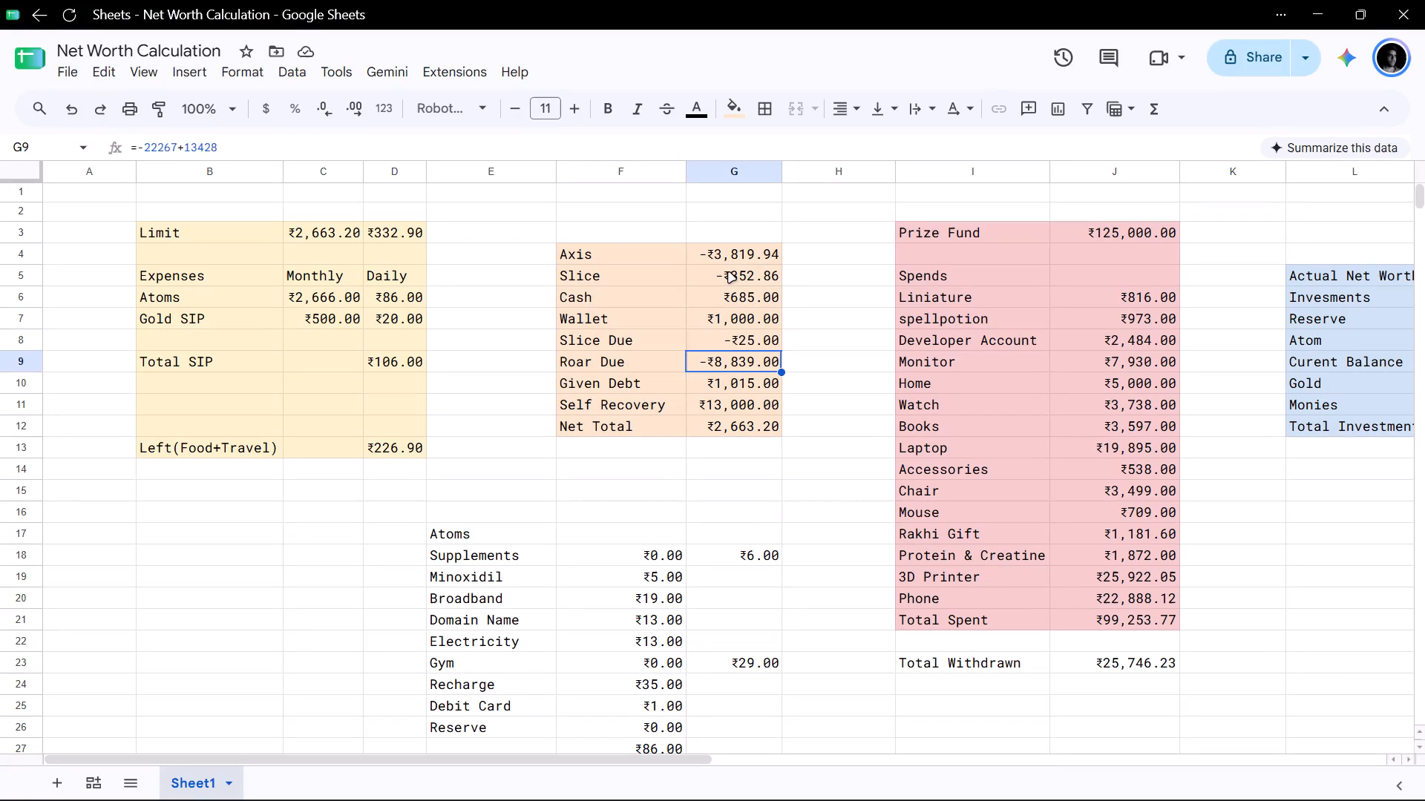
{"action": "key", "text": "Down"}
{"action": "key", "text": "Down"}
{"action": "key", "text": "Down"}
{"action": "key", "text": "Up"}
{"action": "key", "text": "Up"}
{"action": "key", "text": "Up"}
Recheck the amounts and formulas for the accounts, dues, debt and recovery entries in column G.
{"action": "key", "text": "Up"}
{"action": "key", "text": "Up"}
{"action": "key", "text": "Up"}
{"action": "key", "text": "Up"}
{"action": "key", "text": "Up"}
{"action": "key", "text": "Down"}
{"action": "key", "text": "Down"}
{"action": "key", "text": "Down"}
{"action": "key", "text": "Down"}
{"action": "key", "text": "Down"}
{"action": "key", "text": "Down"}
{"action": "key", "text": "Down"}
{"action": "key", "text": "Down"}
{"action": "key", "text": "Down"}
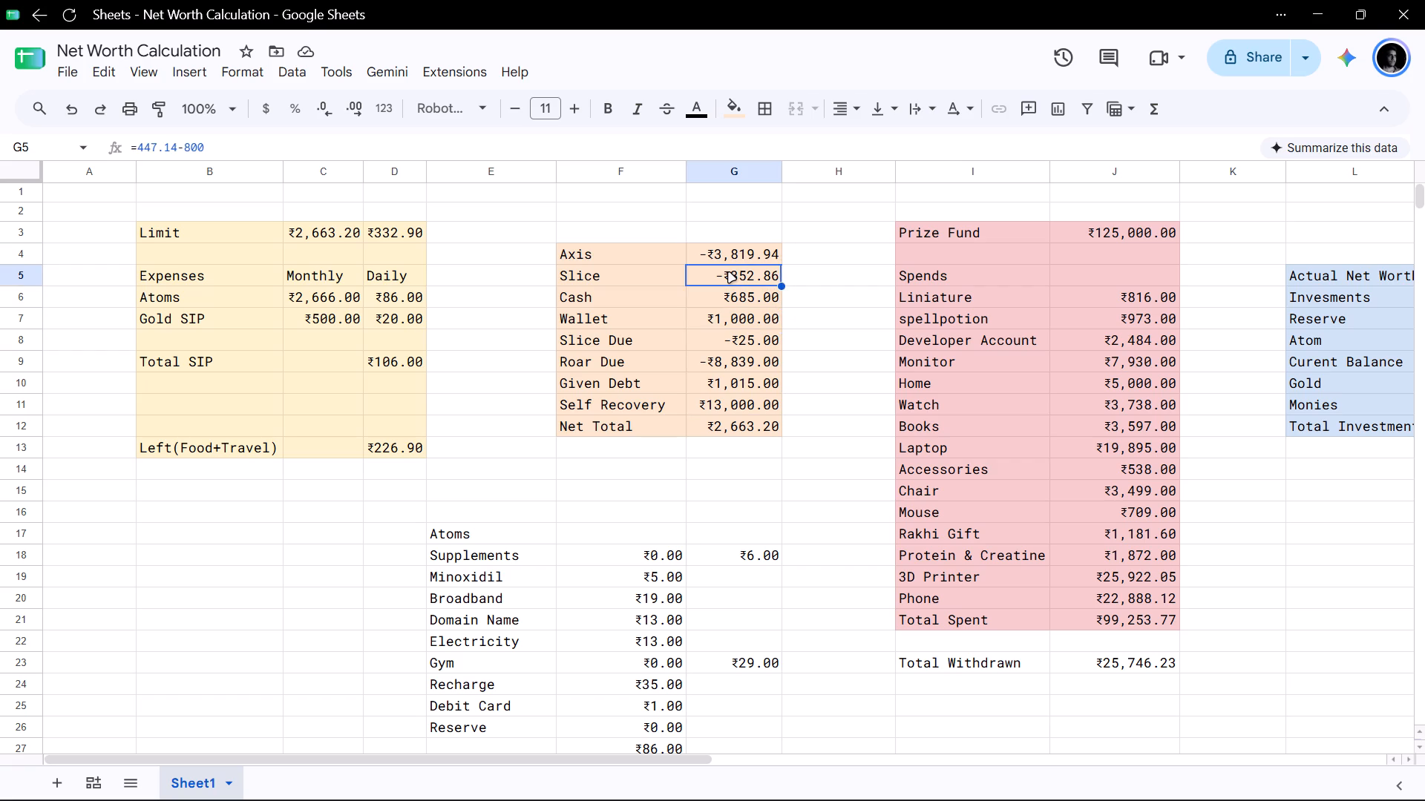
{"action": "key", "text": "Up"}
{"action": "key", "text": "Up"}
{"action": "key", "text": "Up"}
{"action": "key", "text": "Up"}
{"action": "key", "text": "Up"}
{"action": "key", "text": "Up"}
{"action": "key", "text": "Up"}
{"action": "key", "text": "Up"}
{"action": "key", "text": "Down"}
{"action": "key", "text": "Down"}
{"action": "key", "text": "Down"}
{"action": "key", "text": "Down"}
{"action": "key", "text": "Down"}
{"action": "key", "text": "Down"}
{"action": "key", "text": "Down"}
{"action": "key", "text": "Down"}
{"action": "key", "text": "Down"}
{"action": "key", "text": "Down"}
{"action": "key", "text": "Down"}
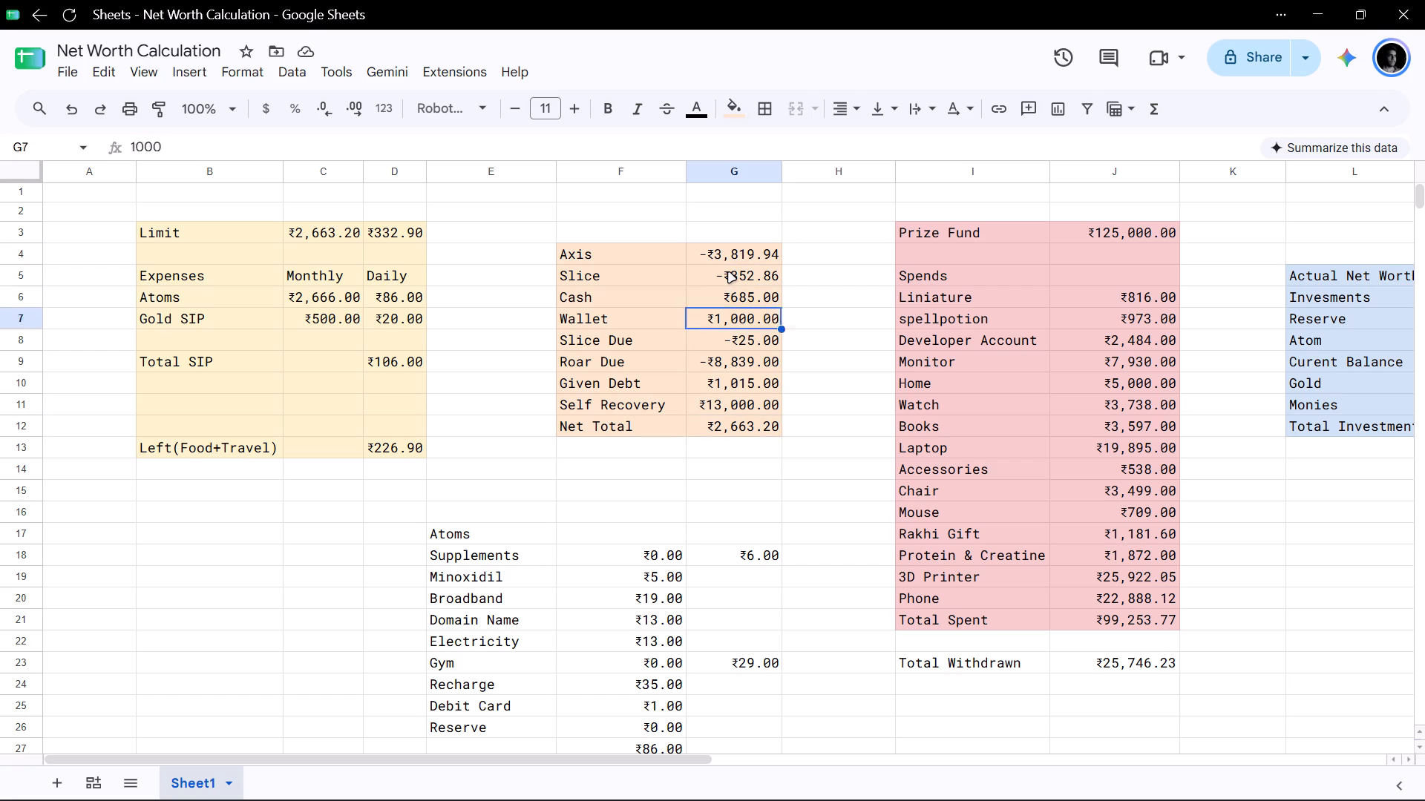
Examine the Actual Net Worth and Funds tables further along the sheet.
{"action": "key", "text": "Right"}
{"action": "key", "text": "Right"}
{"action": "key", "text": "Right"}
{"action": "key", "text": "Right"}
{"action": "key", "text": "Right"}
{"action": "key", "text": "Right"}
{"action": "key", "text": "Right"}
{"action": "key", "text": "Right"}
{"action": "key", "text": "Right"}
{"action": "key", "text": "Right"}
{"action": "key", "text": "Right"}
{"action": "key", "text": "Right"}
{"action": "key", "text": "Right"}
{"action": "key", "text": "Right"}
{"action": "key", "text": "Left"}
{"action": "key", "text": "Left"}
{"action": "key", "text": "Left"}
{"action": "key", "text": "Left"}
{"action": "key", "text": "Left"}
{"action": "key", "text": "Left"}
{"action": "key", "text": "Left"}
{"action": "key", "text": "Left"}
{"action": "key", "text": "Left"}
{"action": "key", "text": "Left"}
{"action": "key", "text": "Left"}
{"action": "key", "text": "Left"}
{"action": "key", "text": "Left"}
{"action": "key", "text": "Left"}
{"action": "key", "text": "Left"}
{"action": "key", "text": "Left"}
{"action": "key", "text": "Left"}
{"action": "key", "text": "Left"}
{"action": "key", "text": "Left"}
{"action": "key", "text": "Left"}
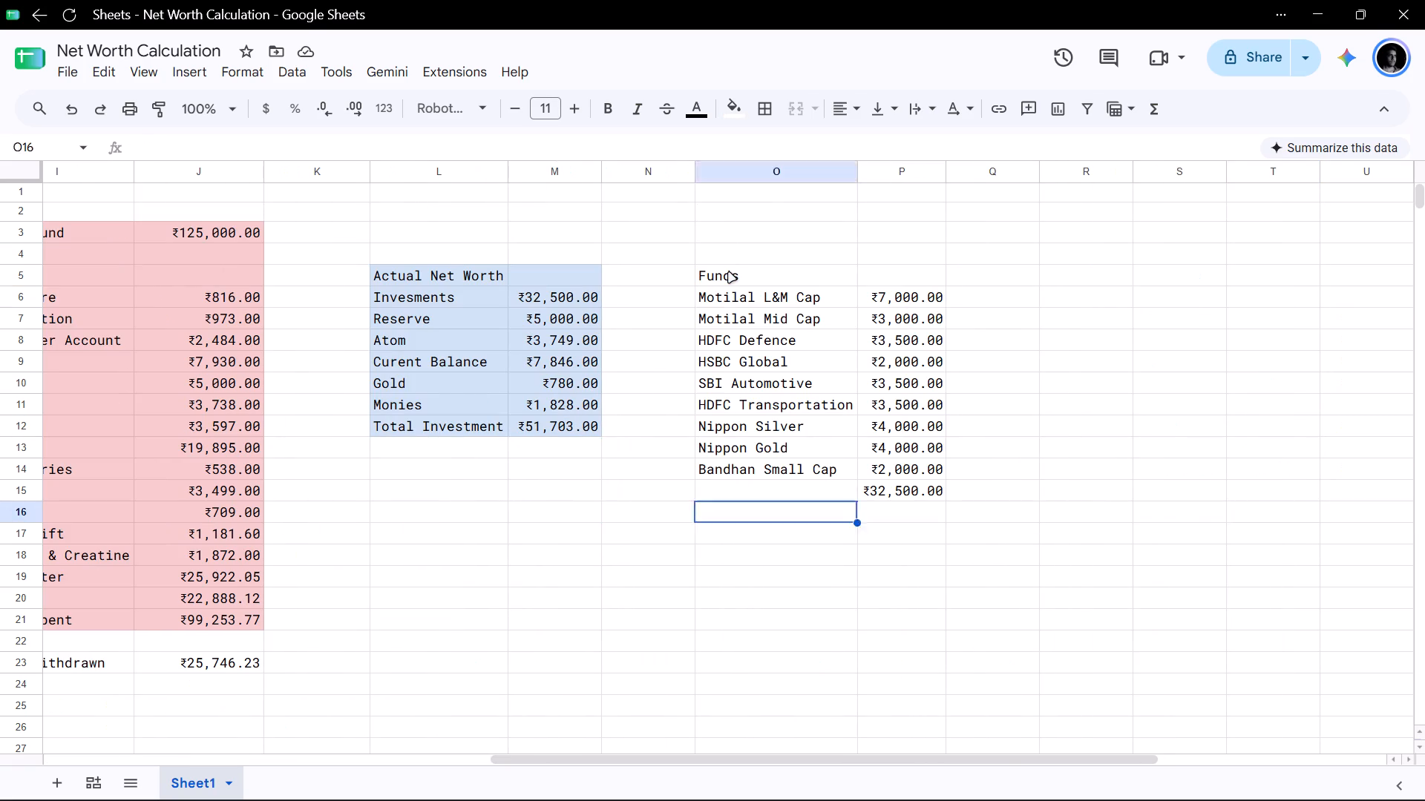
{"action": "key", "text": "Right"}
{"action": "key", "text": "Right"}
{"action": "key", "text": "Right"}
{"action": "key", "text": "Right"}
{"action": "key", "text": "Right"}
{"action": "key", "text": "Right"}
{"action": "key", "text": "Right"}
{"action": "key", "text": "Right"}
{"action": "key", "text": "Right"}
{"action": "key", "text": "Right"}
{"action": "key", "text": "Right"}
{"action": "key", "text": "Right"}
{"action": "key", "text": "Right"}
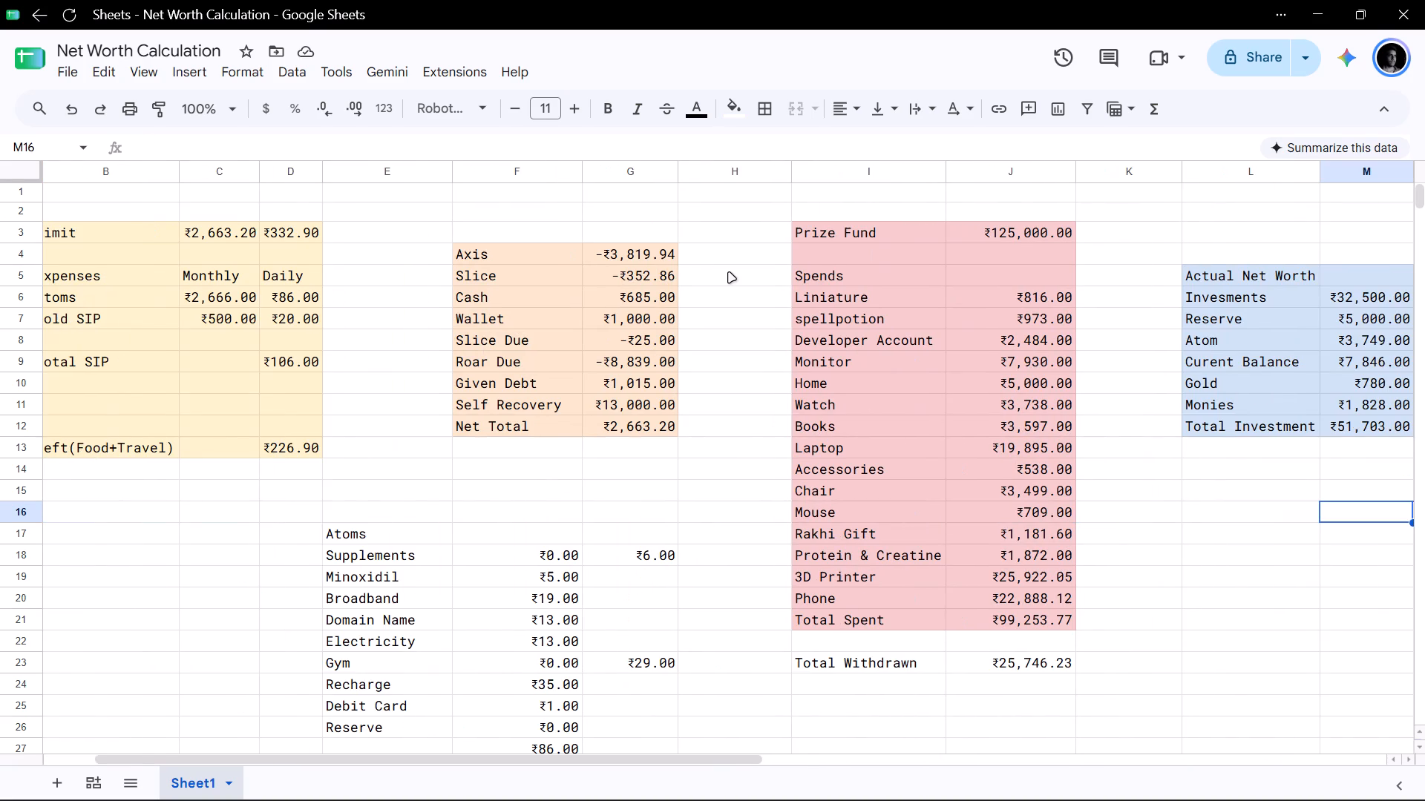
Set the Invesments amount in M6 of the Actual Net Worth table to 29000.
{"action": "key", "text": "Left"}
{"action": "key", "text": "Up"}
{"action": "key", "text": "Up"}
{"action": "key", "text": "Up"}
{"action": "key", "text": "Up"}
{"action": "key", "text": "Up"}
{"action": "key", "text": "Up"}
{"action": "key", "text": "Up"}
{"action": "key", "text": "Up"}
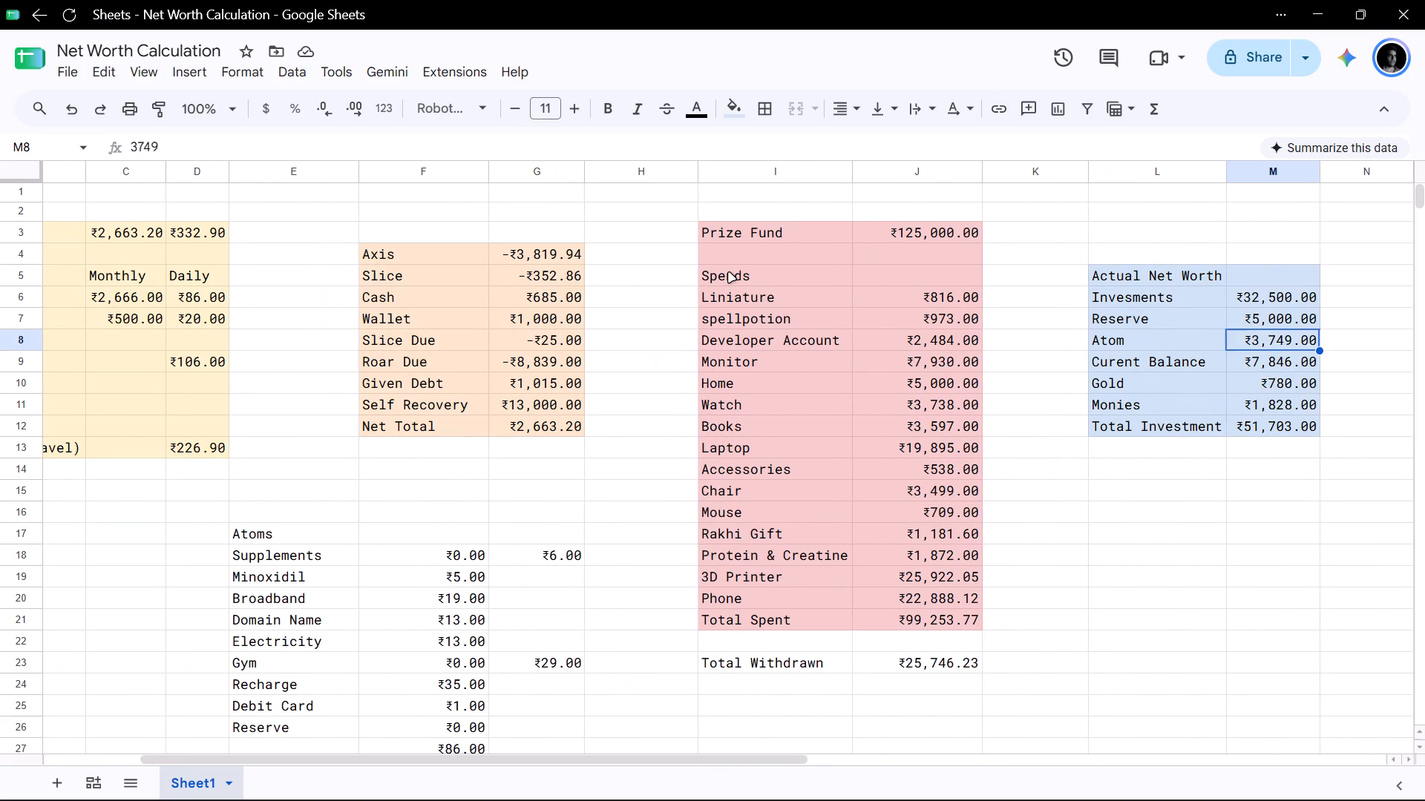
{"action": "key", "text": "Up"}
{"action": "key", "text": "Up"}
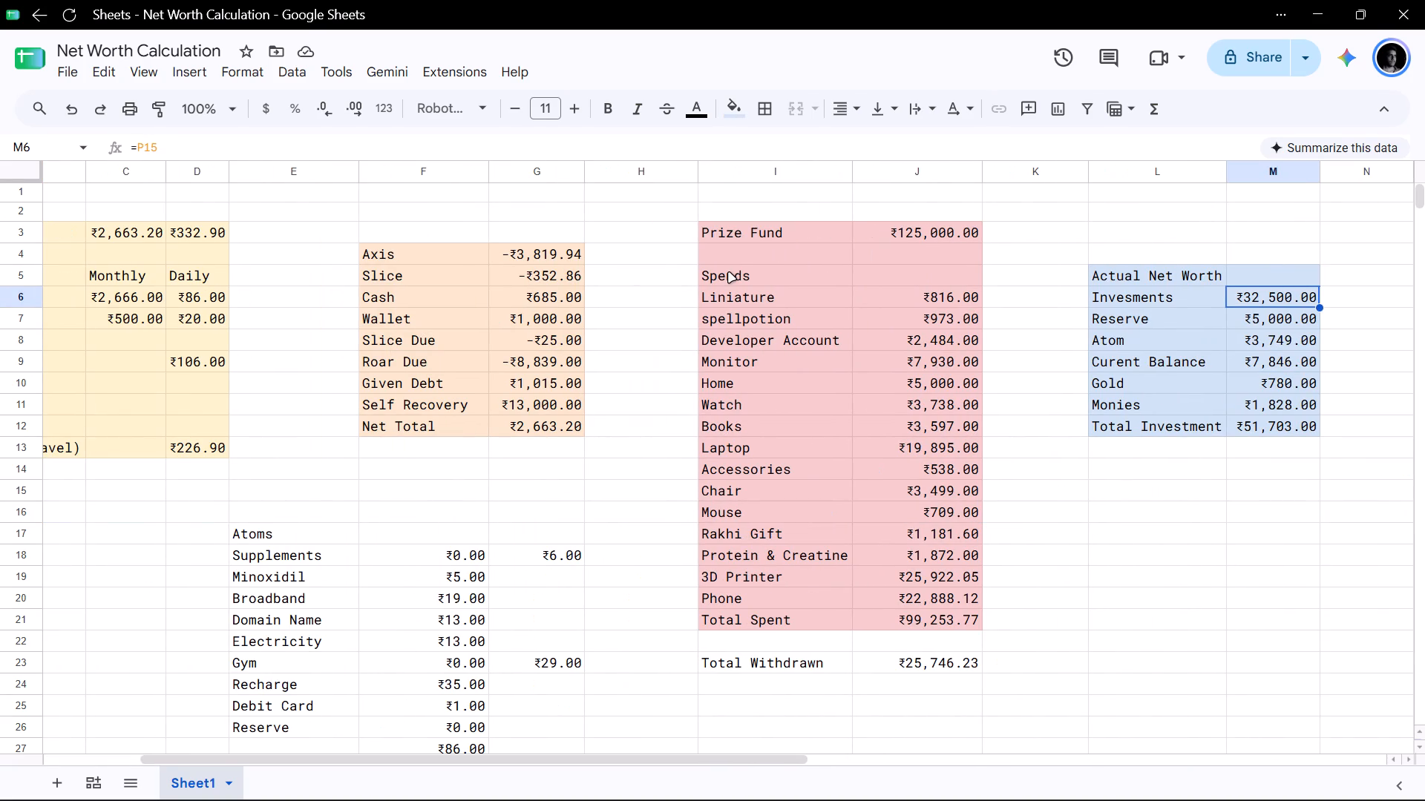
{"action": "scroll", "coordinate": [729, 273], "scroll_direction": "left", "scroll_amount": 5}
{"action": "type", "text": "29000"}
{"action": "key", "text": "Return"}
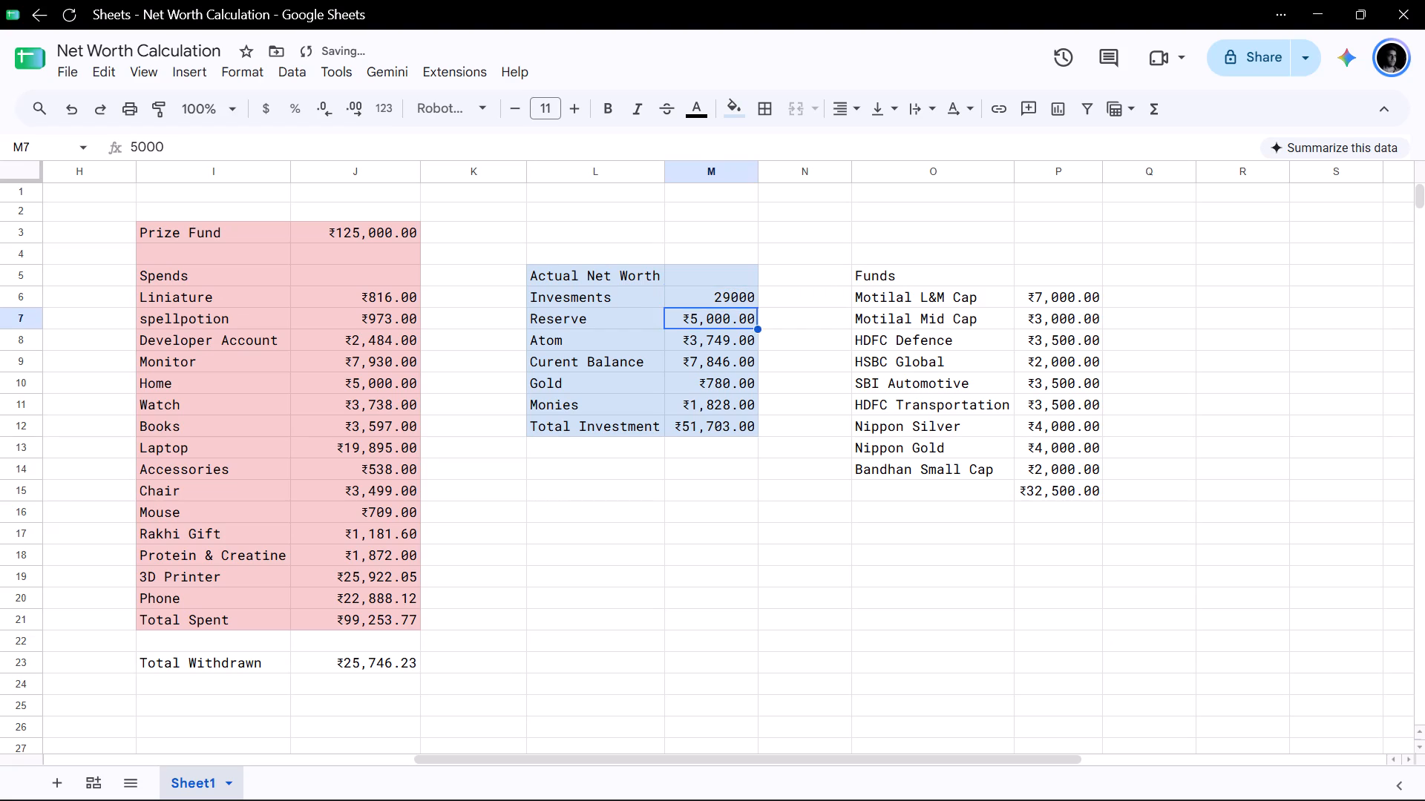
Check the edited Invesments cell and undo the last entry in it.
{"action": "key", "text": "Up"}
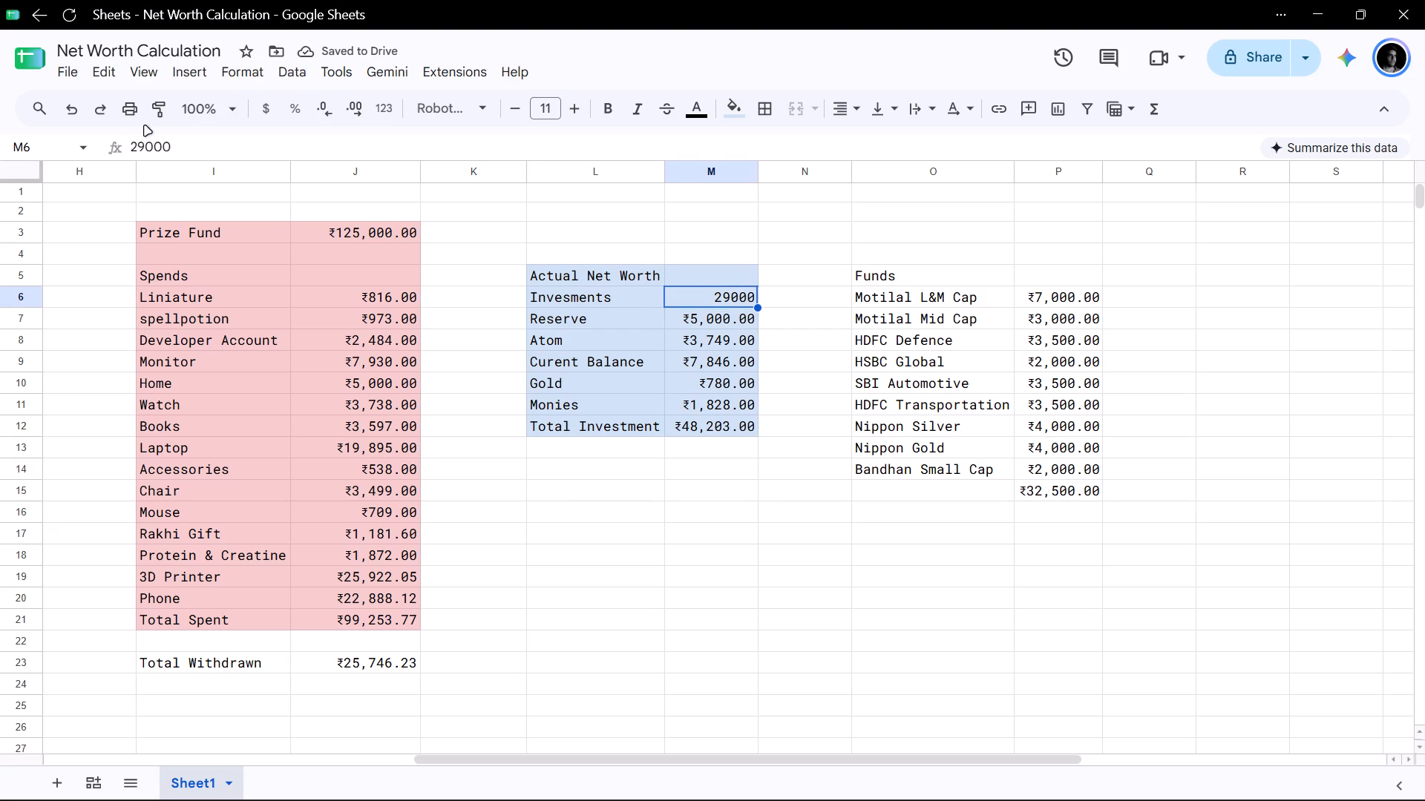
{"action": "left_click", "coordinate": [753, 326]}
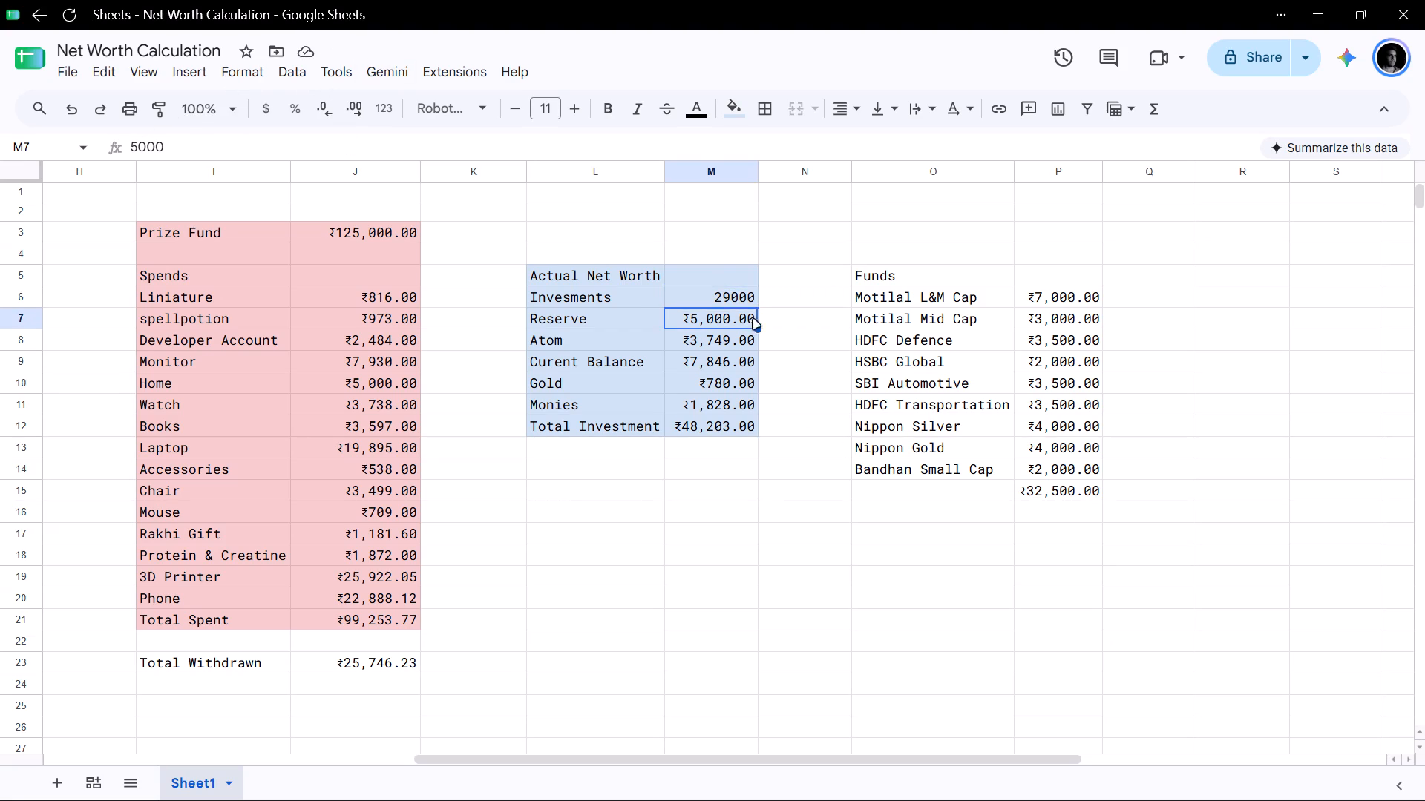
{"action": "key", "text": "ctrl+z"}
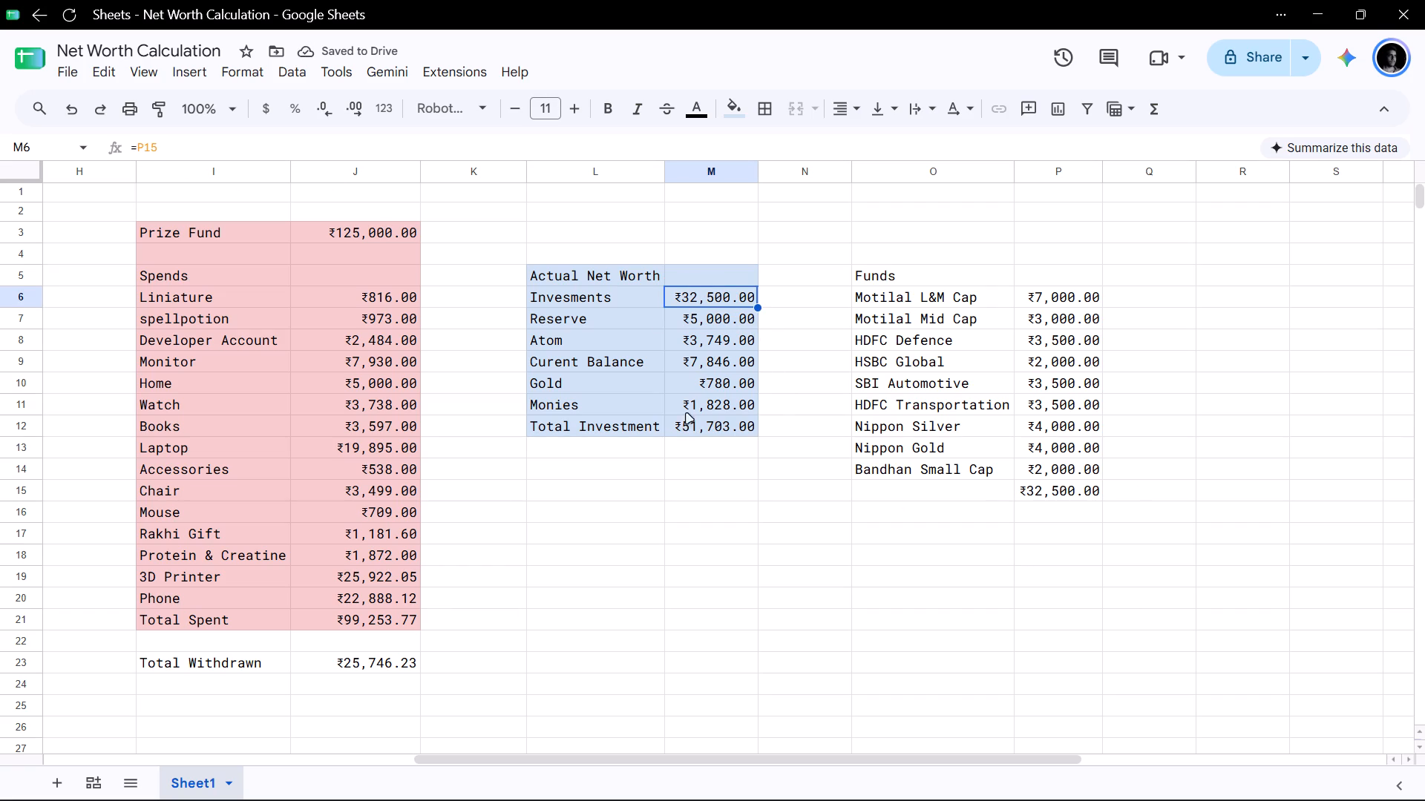
Replace the P15 reference in the Invesments cell M6 with the fixed amount 29000.00.
{"action": "left_click_drag", "start_coordinate": [168, 141], "coordinate": [27, 141]}
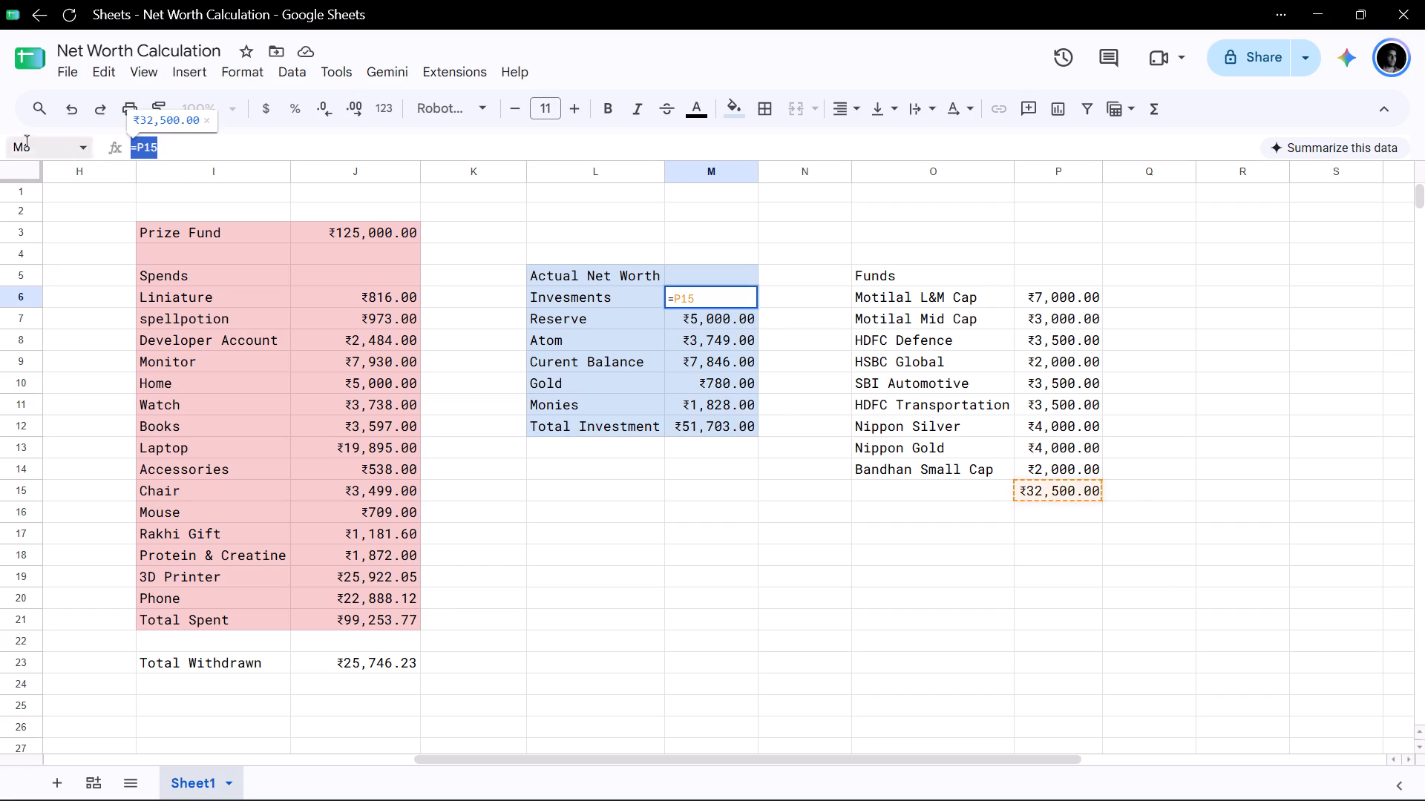
{"action": "left_click_drag", "start_coordinate": [27, 141], "coordinate": [0, 141]}
{"action": "type", "text": "29000.00"}
{"action": "key", "text": "Return"}
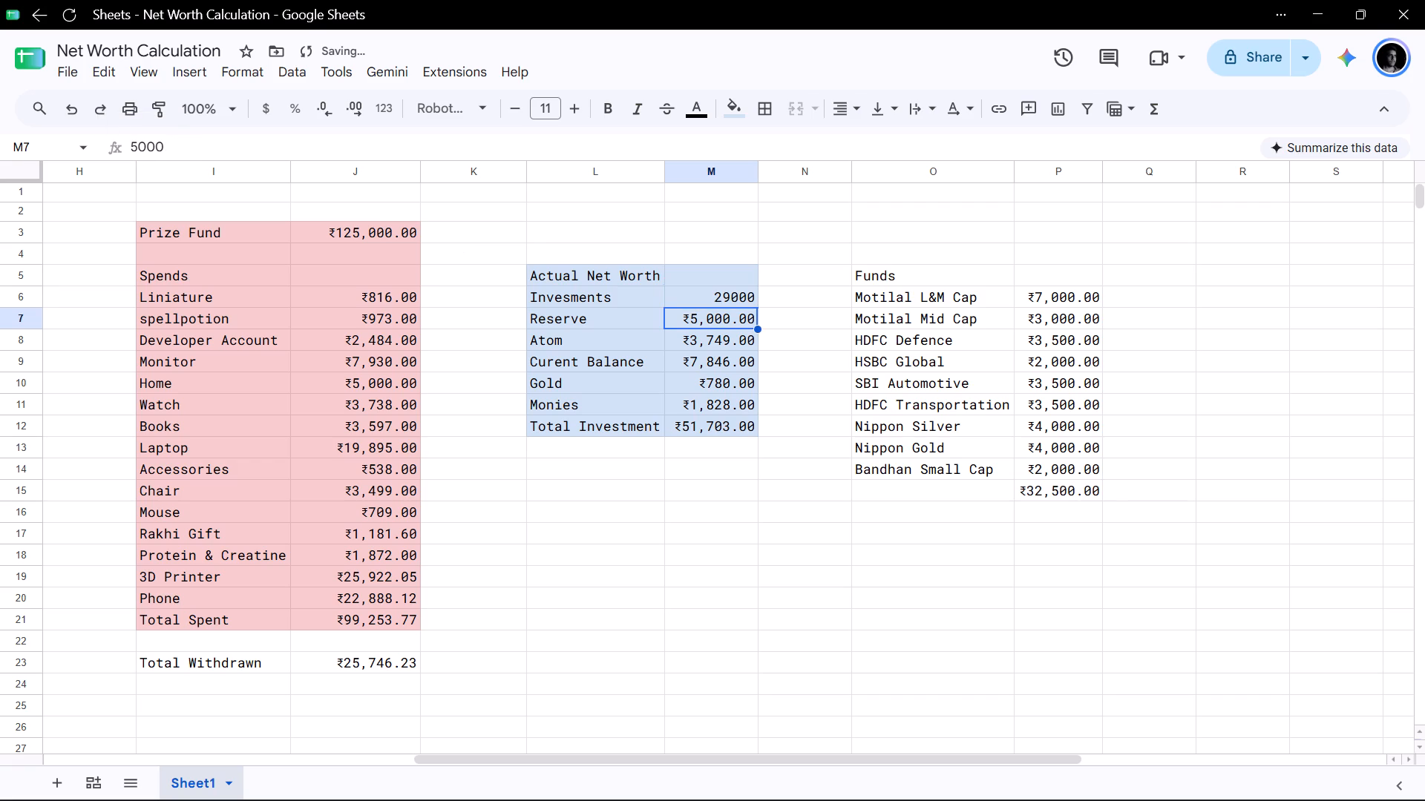
Format the Invesments amount in M6 with two decimal places.
{"action": "key", "text": "Up"}
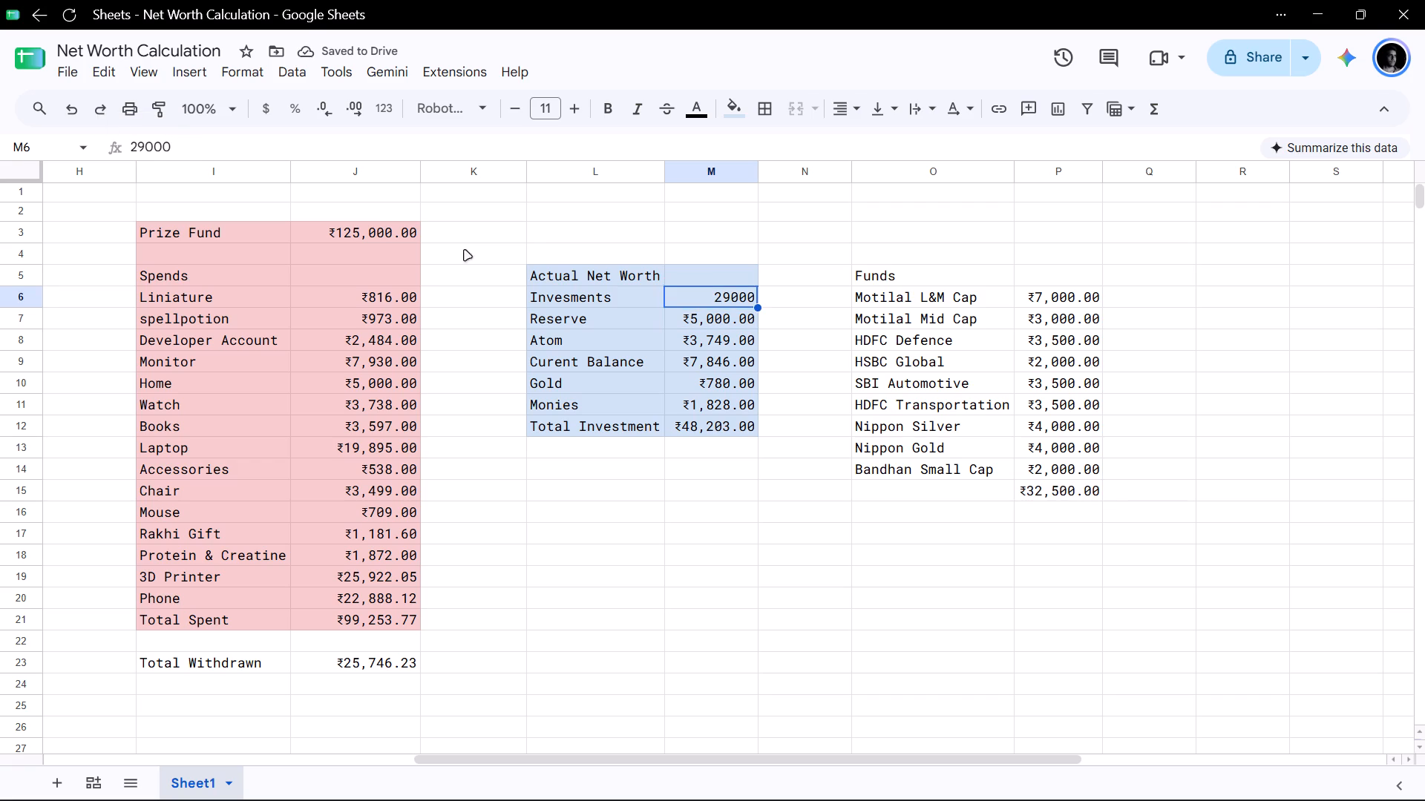
{"action": "left_click", "coordinate": [211, 73]}
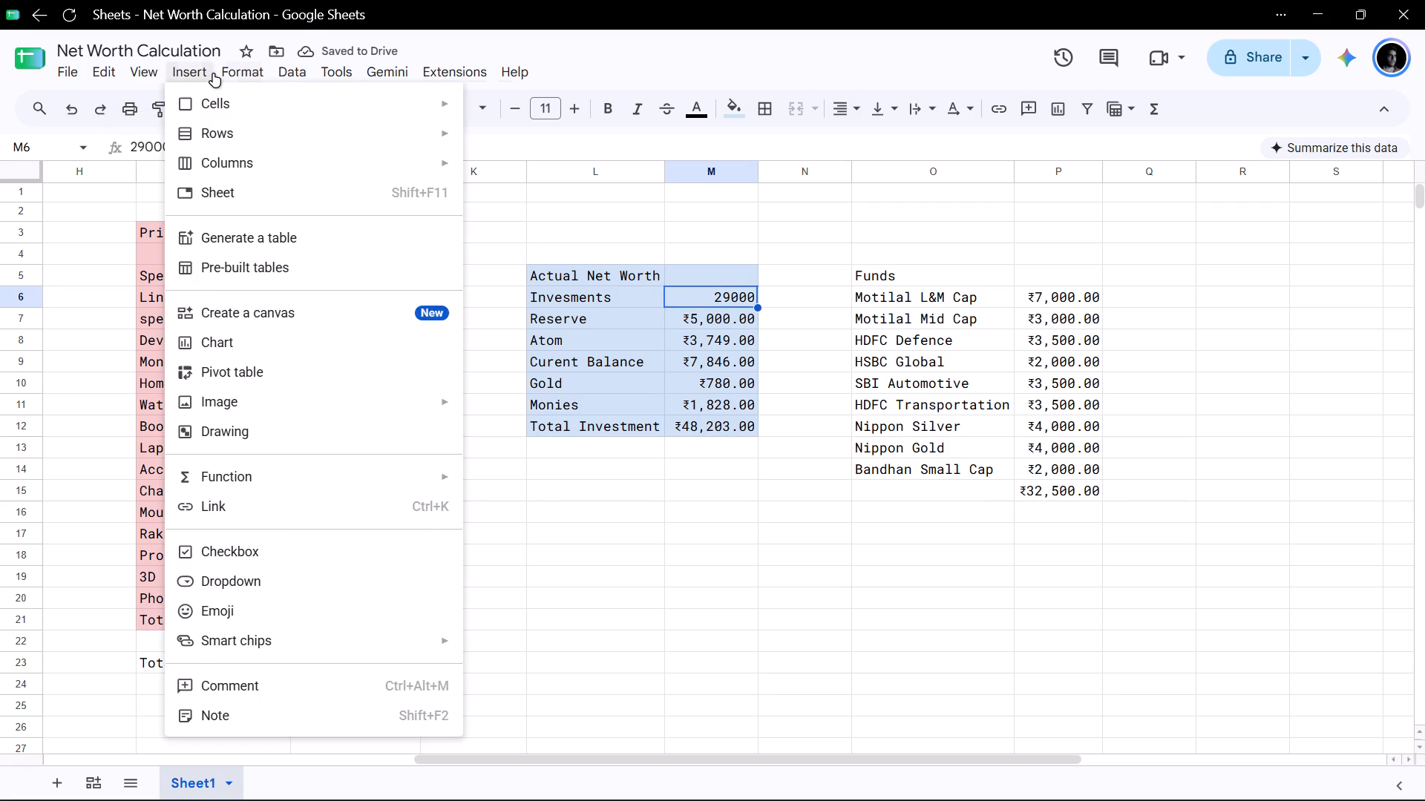
{"action": "left_click", "coordinate": [229, 72]}
{"action": "left_click", "coordinate": [341, 106]}
{"action": "left_click", "coordinate": [341, 106]}
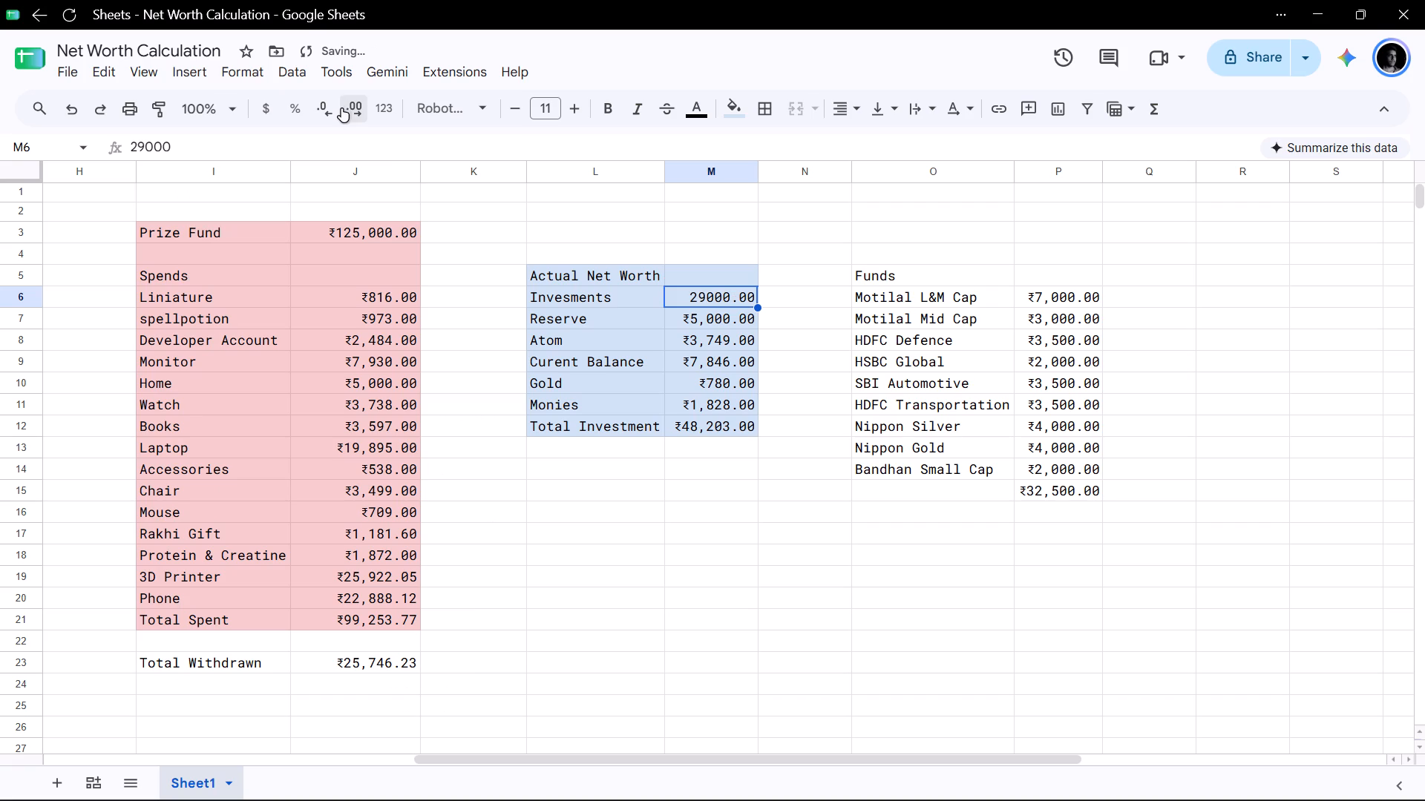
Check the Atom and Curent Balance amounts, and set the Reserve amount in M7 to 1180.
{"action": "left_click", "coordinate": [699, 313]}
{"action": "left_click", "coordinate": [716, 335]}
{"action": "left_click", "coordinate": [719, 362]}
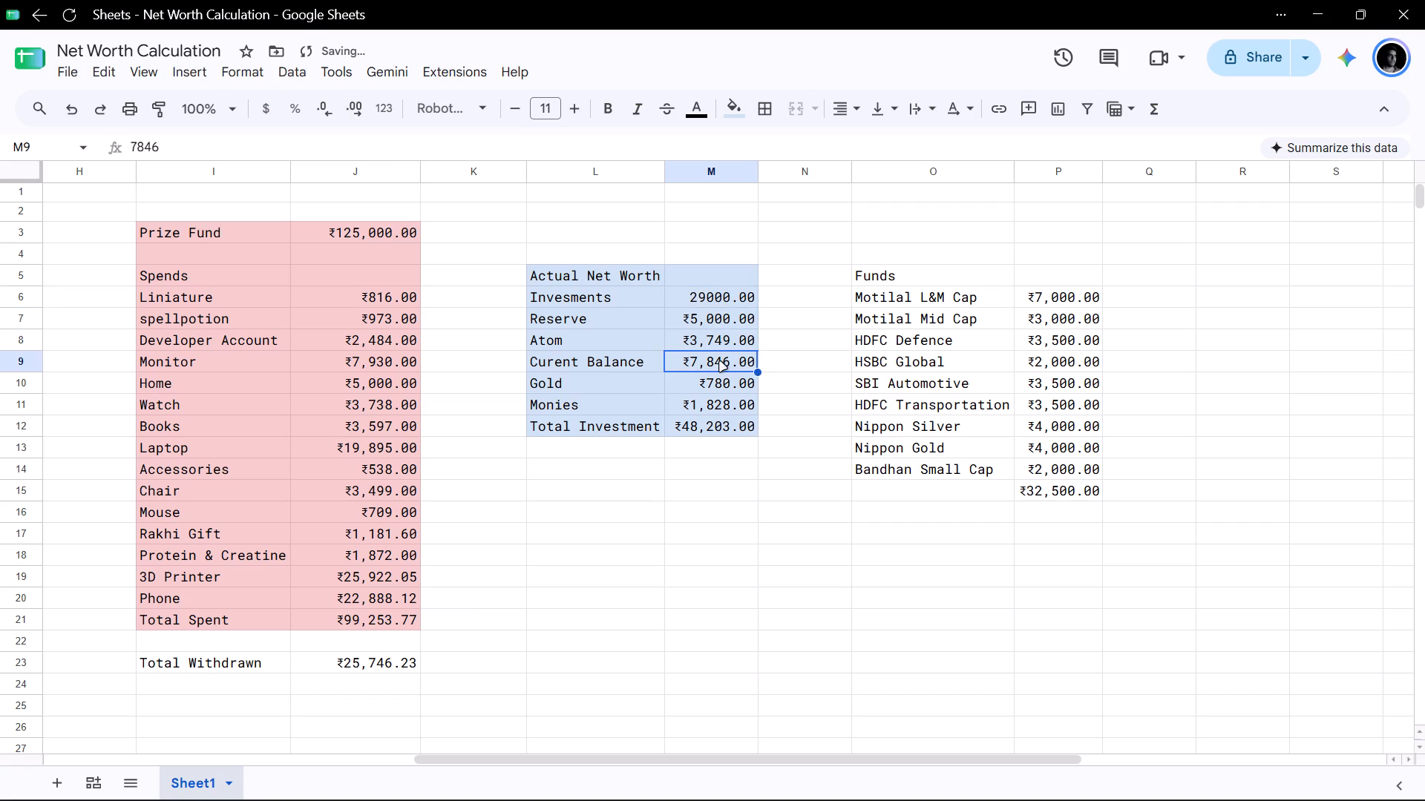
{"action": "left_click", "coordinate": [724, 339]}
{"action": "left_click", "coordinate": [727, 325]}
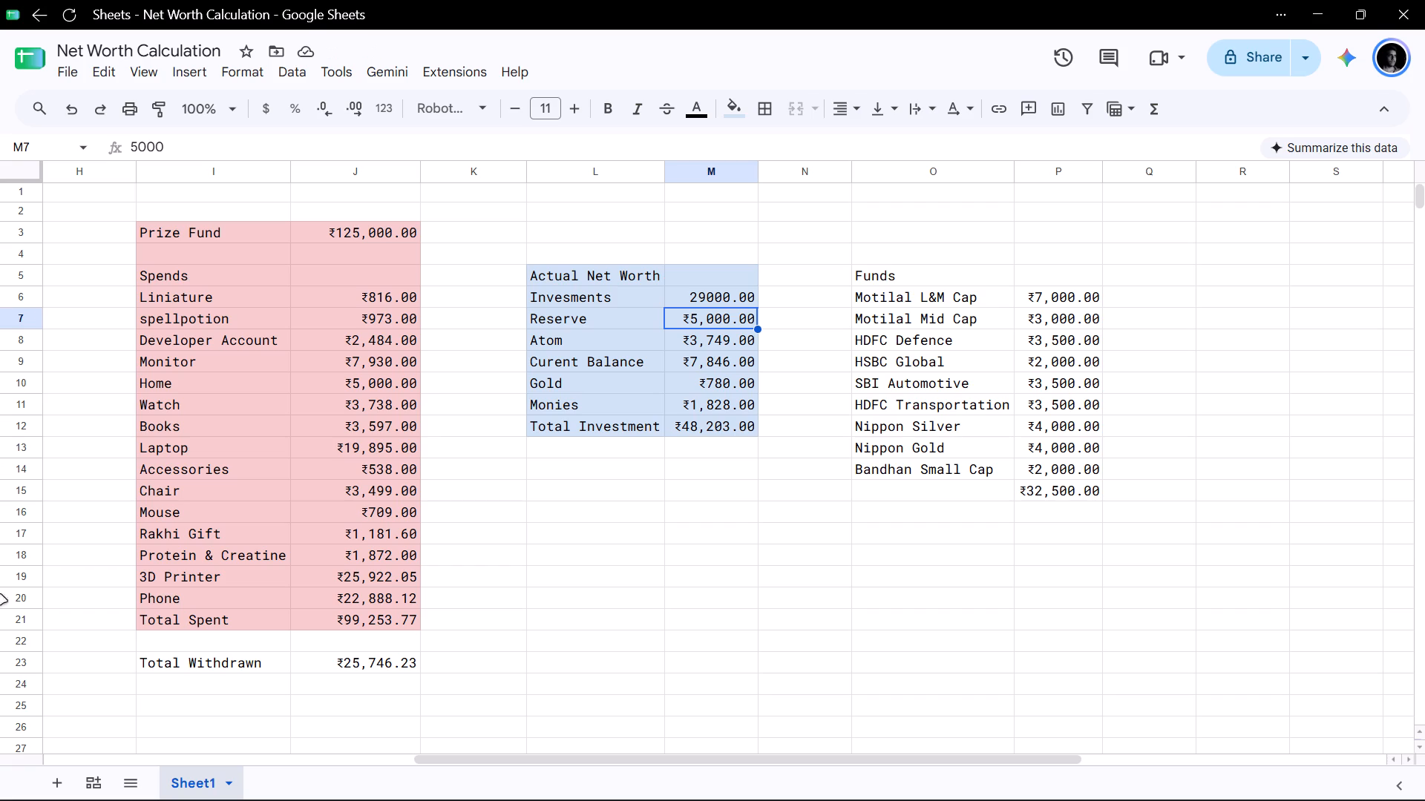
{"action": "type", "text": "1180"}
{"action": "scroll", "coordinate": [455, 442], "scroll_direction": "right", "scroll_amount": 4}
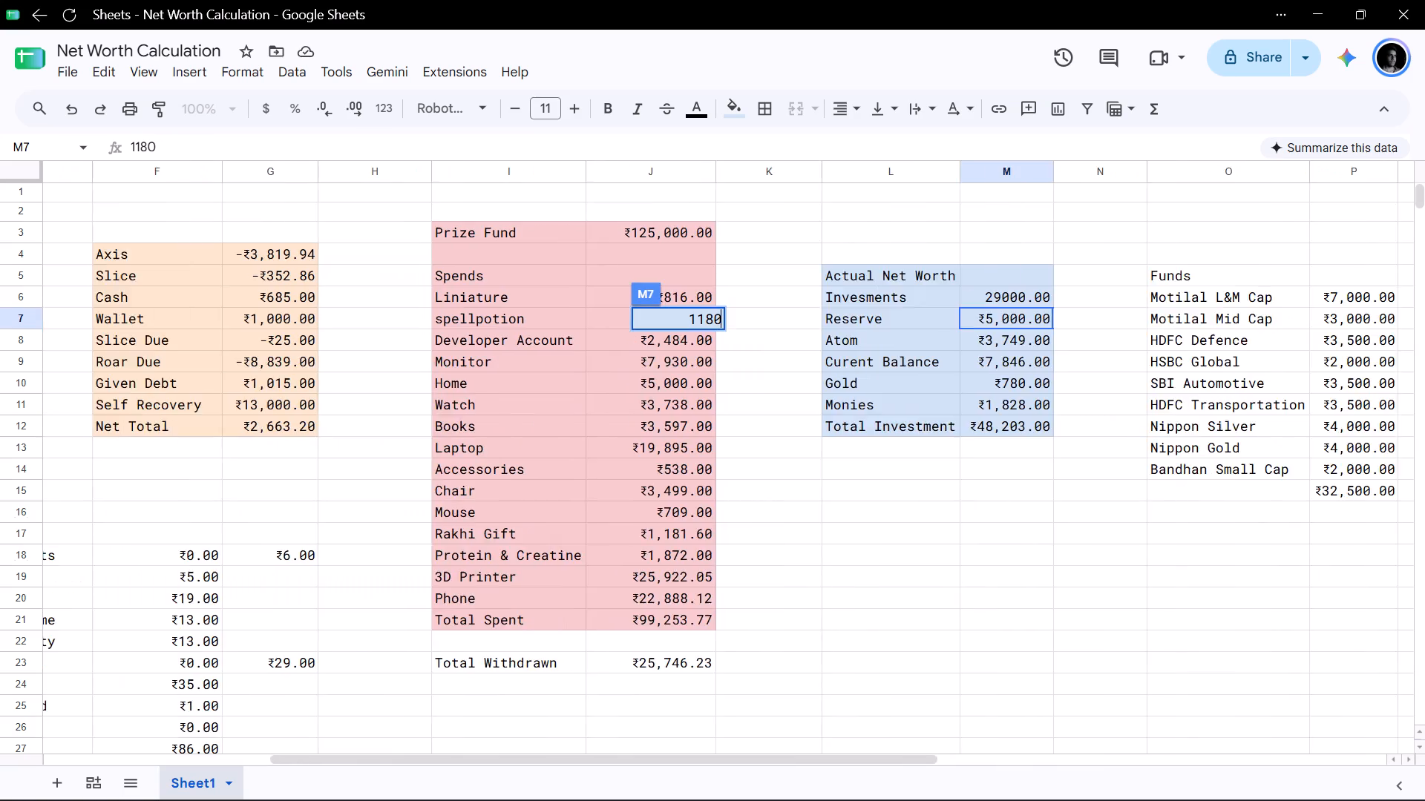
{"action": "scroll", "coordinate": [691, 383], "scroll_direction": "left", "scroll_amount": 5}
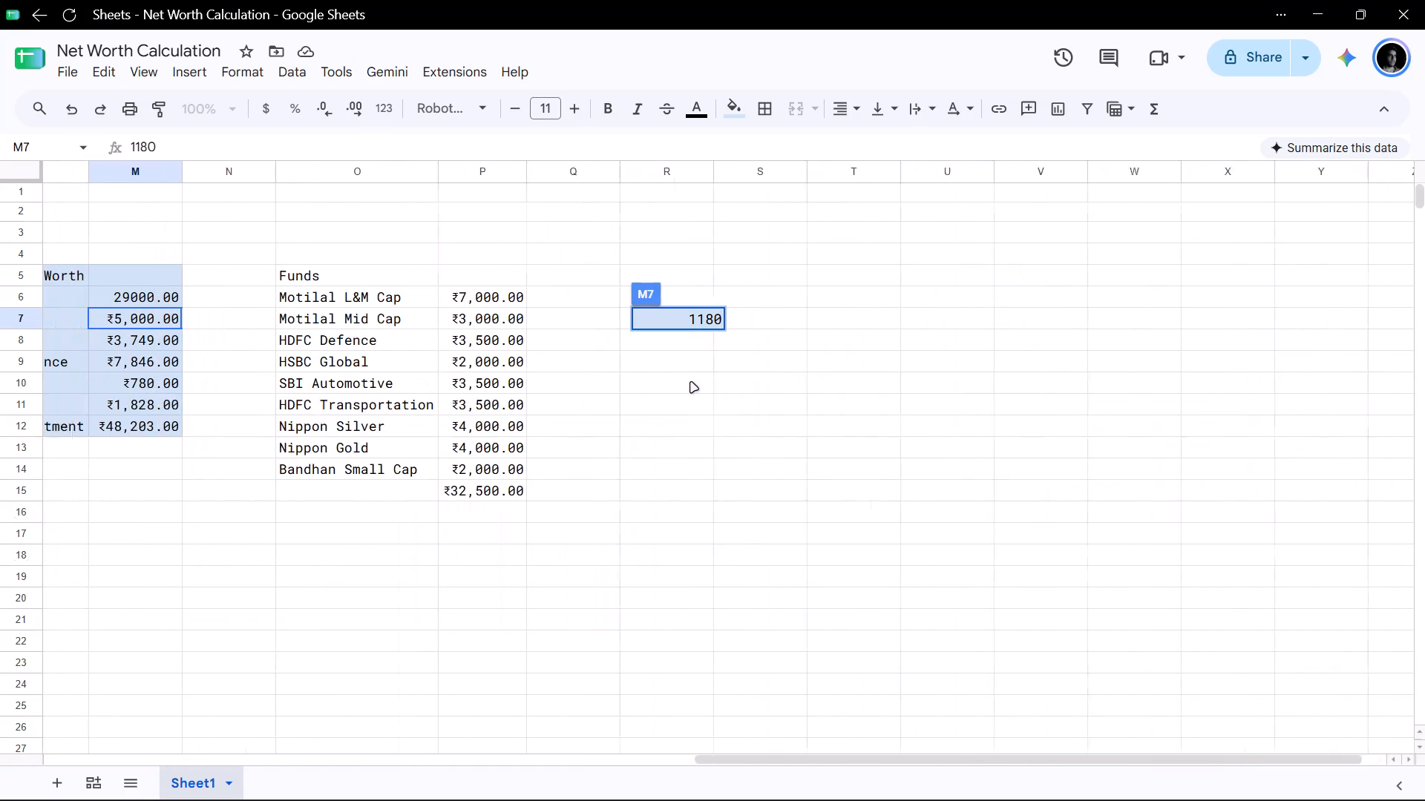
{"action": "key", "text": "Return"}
Copy 1180.06 from the Axis formula in G4 and use it as the Reserve amount in M7.
{"action": "scroll", "coordinate": [691, 383], "scroll_direction": "right", "scroll_amount": 7}
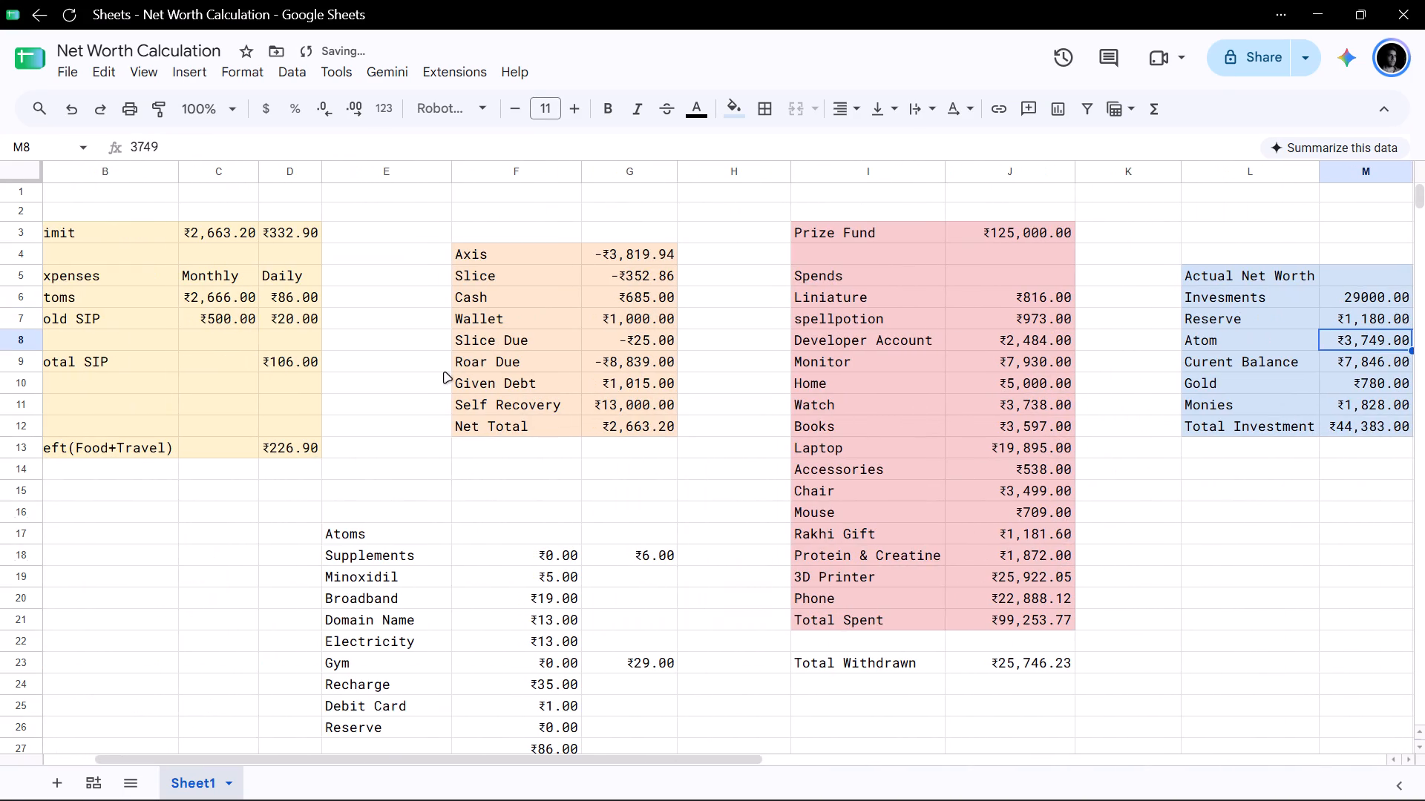
{"action": "left_click", "coordinate": [635, 254]}
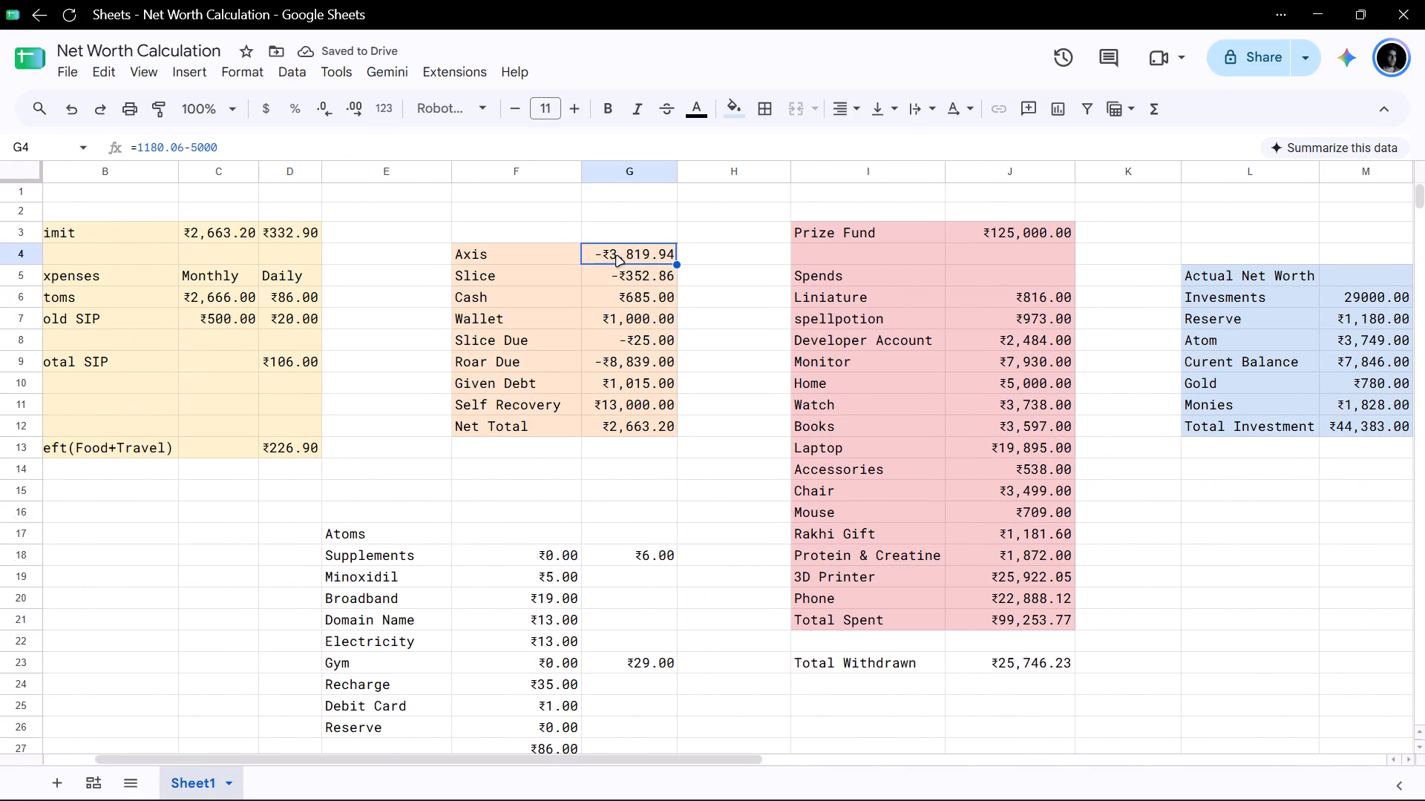
{"action": "left_click_drag", "start_coordinate": [185, 151], "coordinate": [169, 151]}
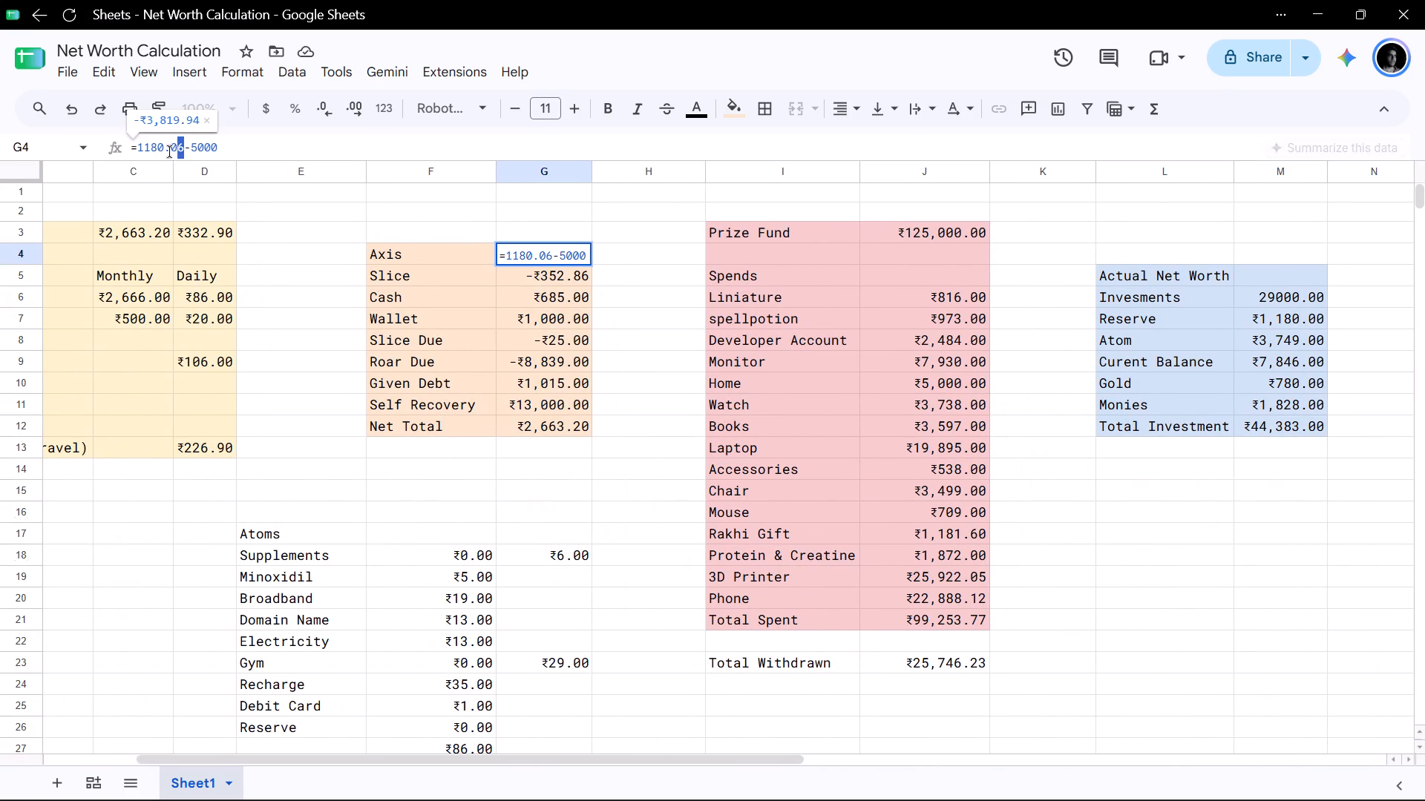
{"action": "left_click_drag", "start_coordinate": [169, 151], "coordinate": [138, 154]}
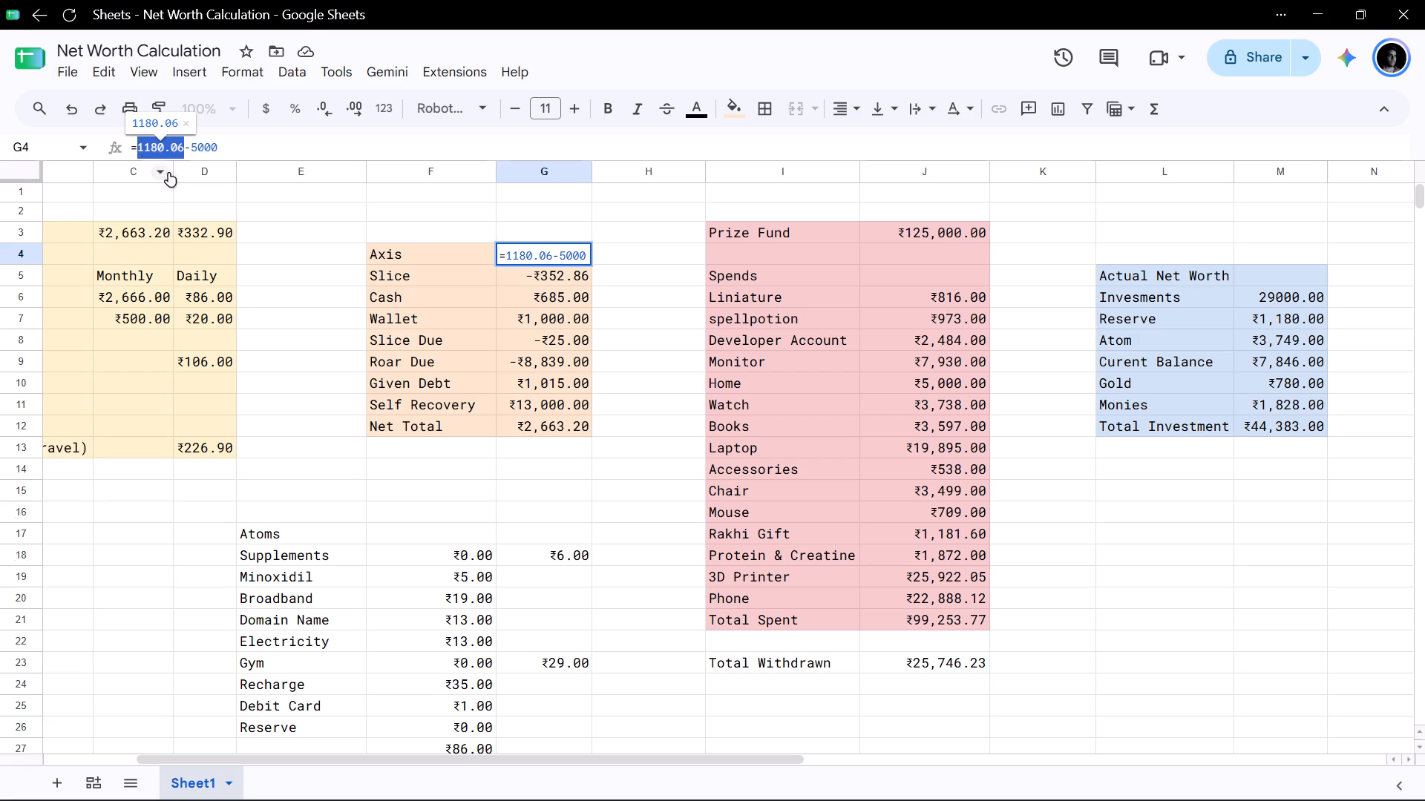
{"action": "key", "text": "ctrl+c"}
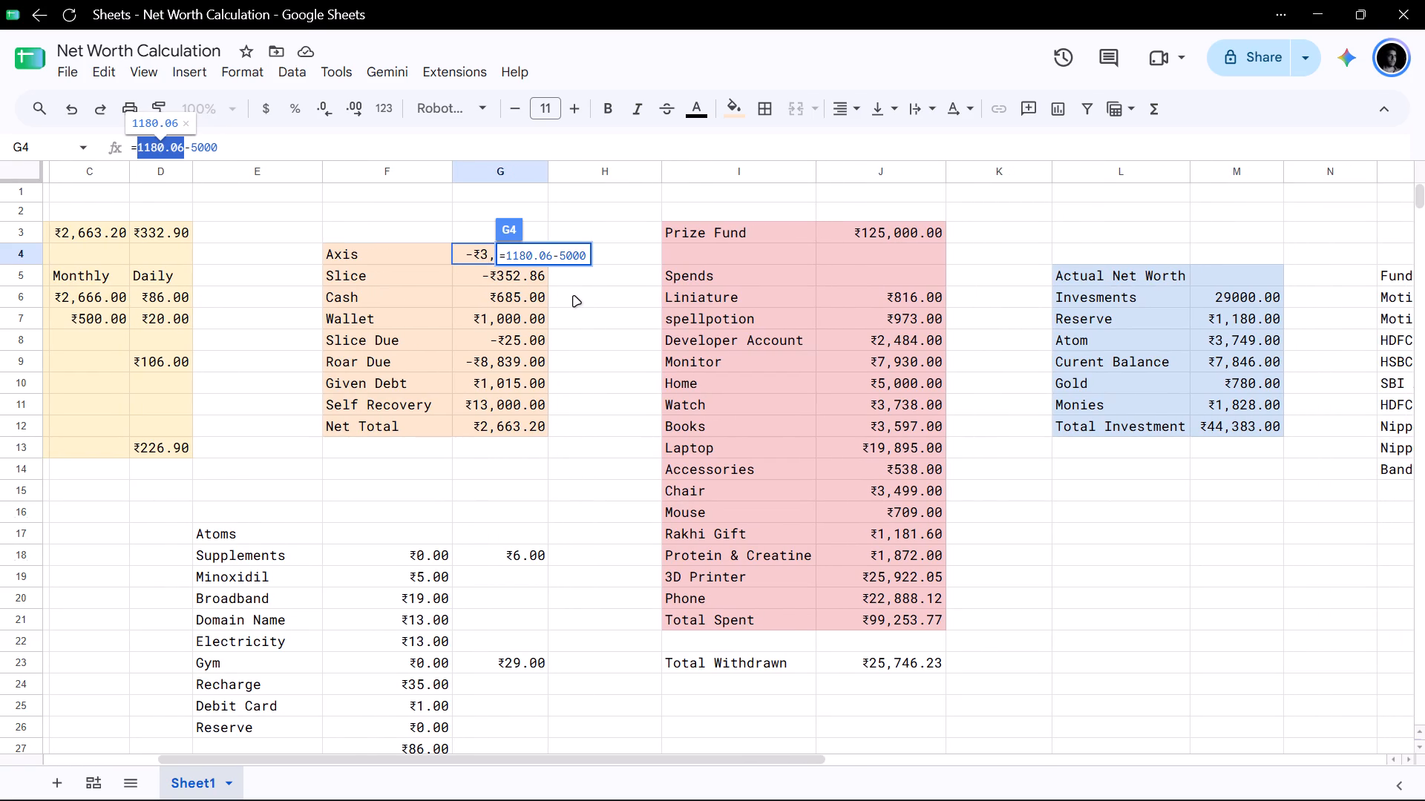
{"action": "key", "text": "Return"}
{"action": "scroll", "coordinate": [586, 317], "scroll_direction": "left", "scroll_amount": 5}
{"action": "left_click", "coordinate": [831, 315]}
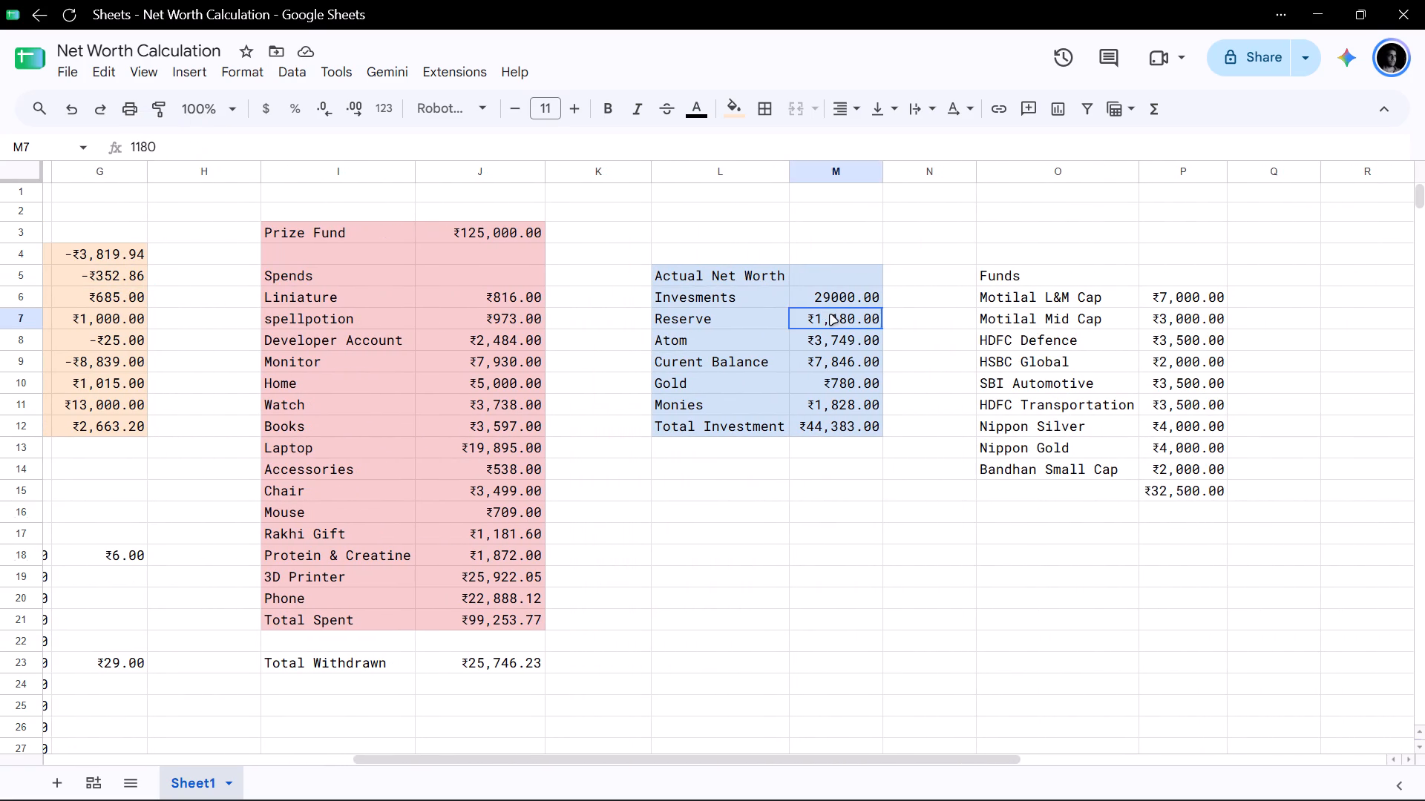
{"action": "double_click", "coordinate": [151, 144]}
{"action": "key", "text": "ctrl+v"}
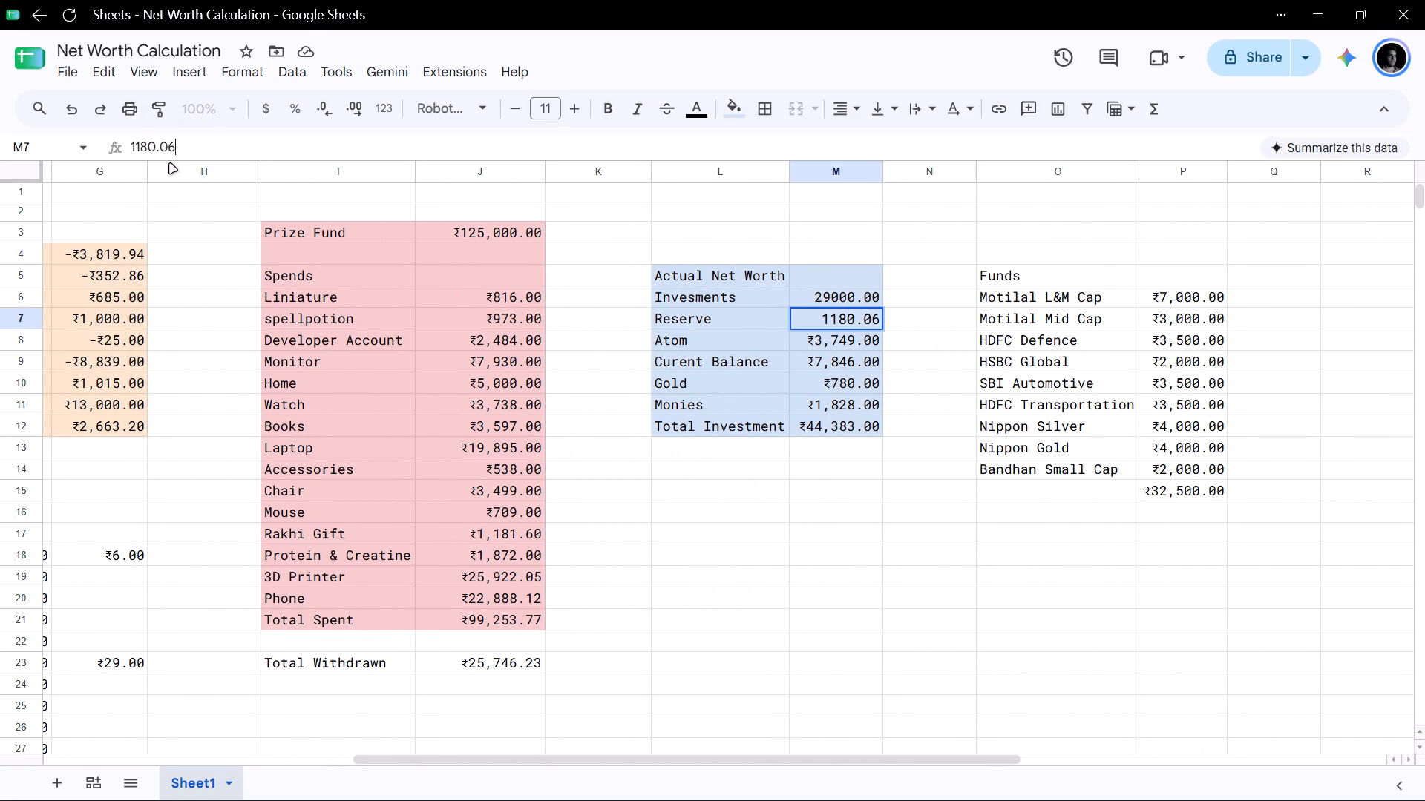
{"action": "key", "text": "Return"}
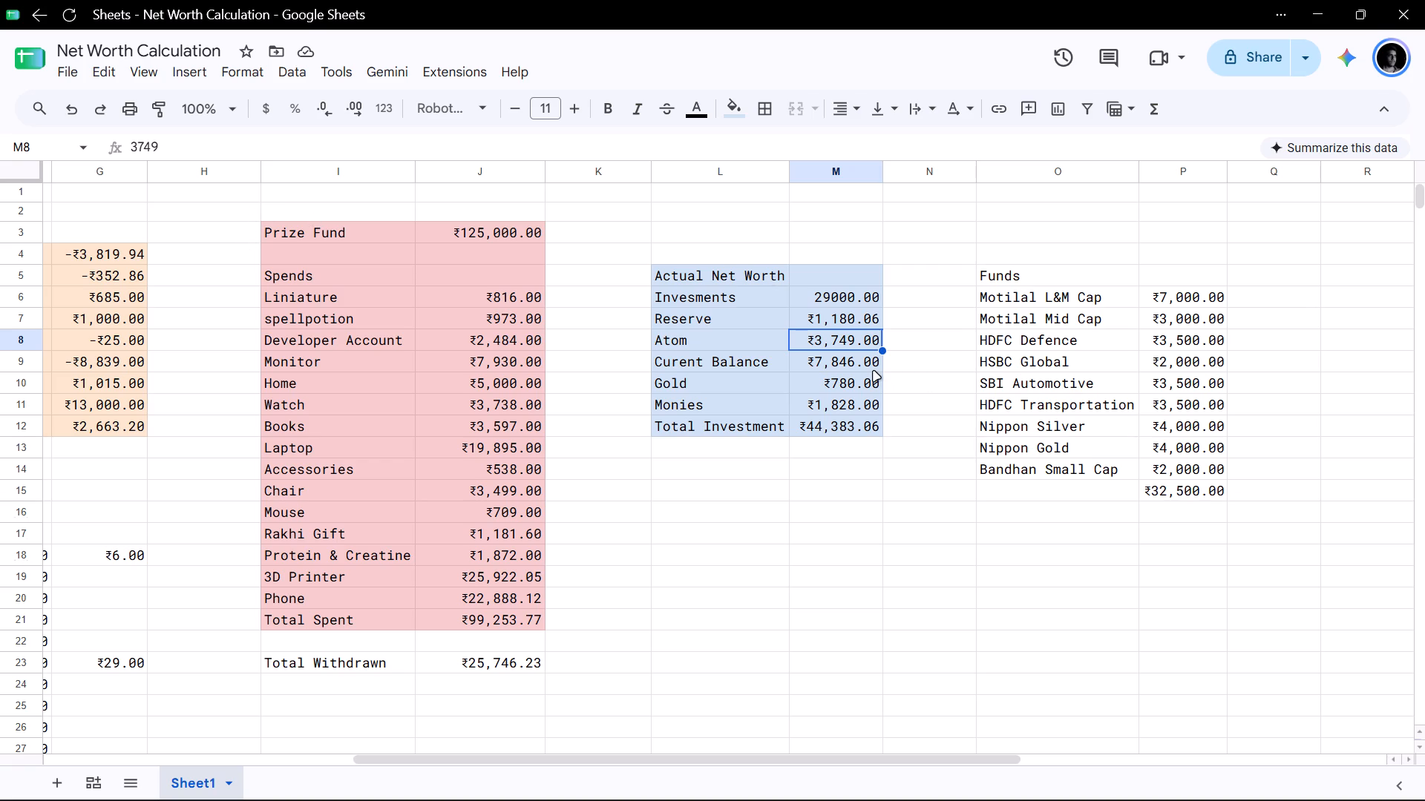
Review the Invesments, Reserve, Atom and Curent Balance amounts in the Actual Net Worth table.
{"action": "left_click", "coordinate": [820, 315]}
{"action": "left_click", "coordinate": [836, 296]}
{"action": "left_click", "coordinate": [836, 336]}
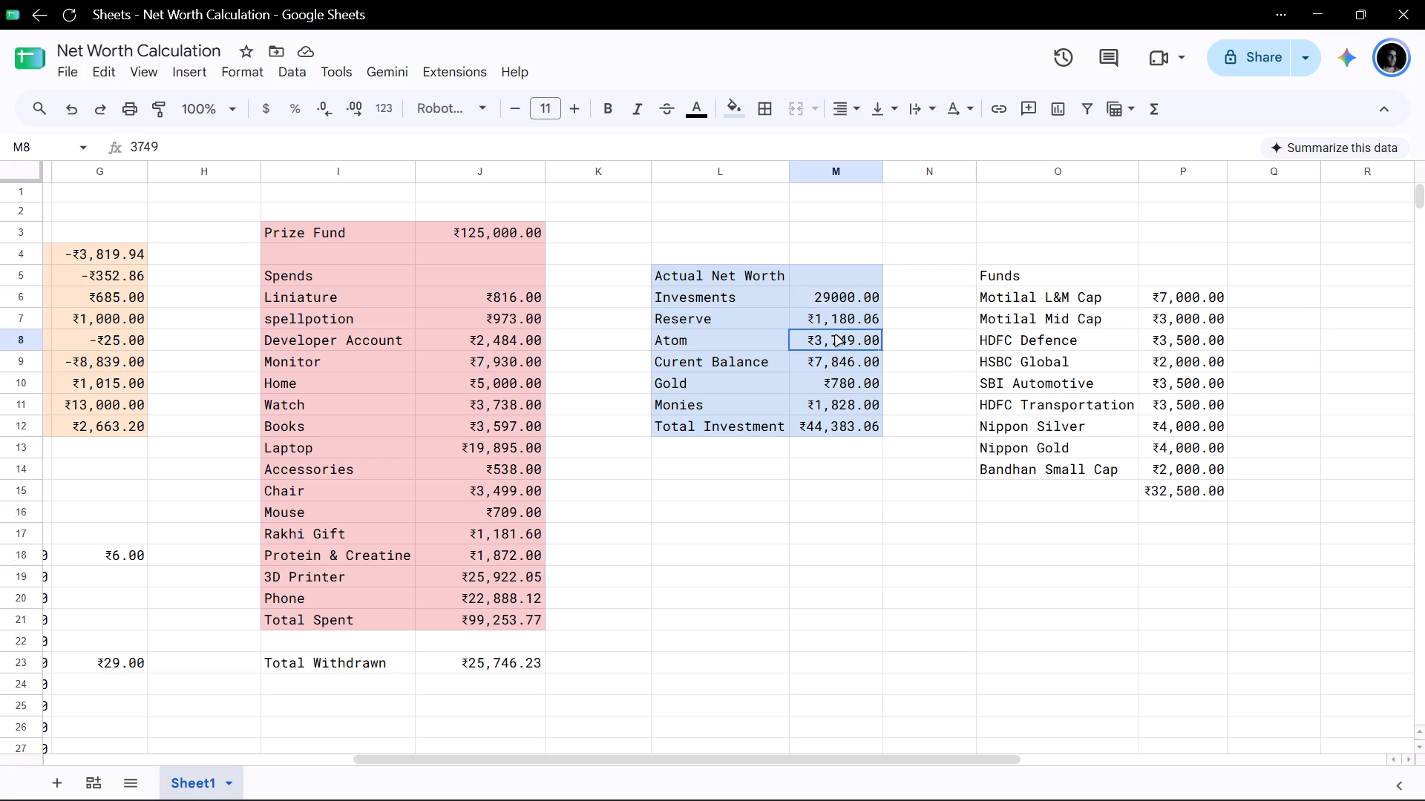
{"action": "left_click", "coordinate": [836, 351]}
{"action": "left_click", "coordinate": [836, 369]}
Clear the Self Recovery label and its amount from F11:G11 in the accounts table.
{"action": "scroll", "coordinate": [836, 369], "scroll_direction": "right", "scroll_amount": 2}
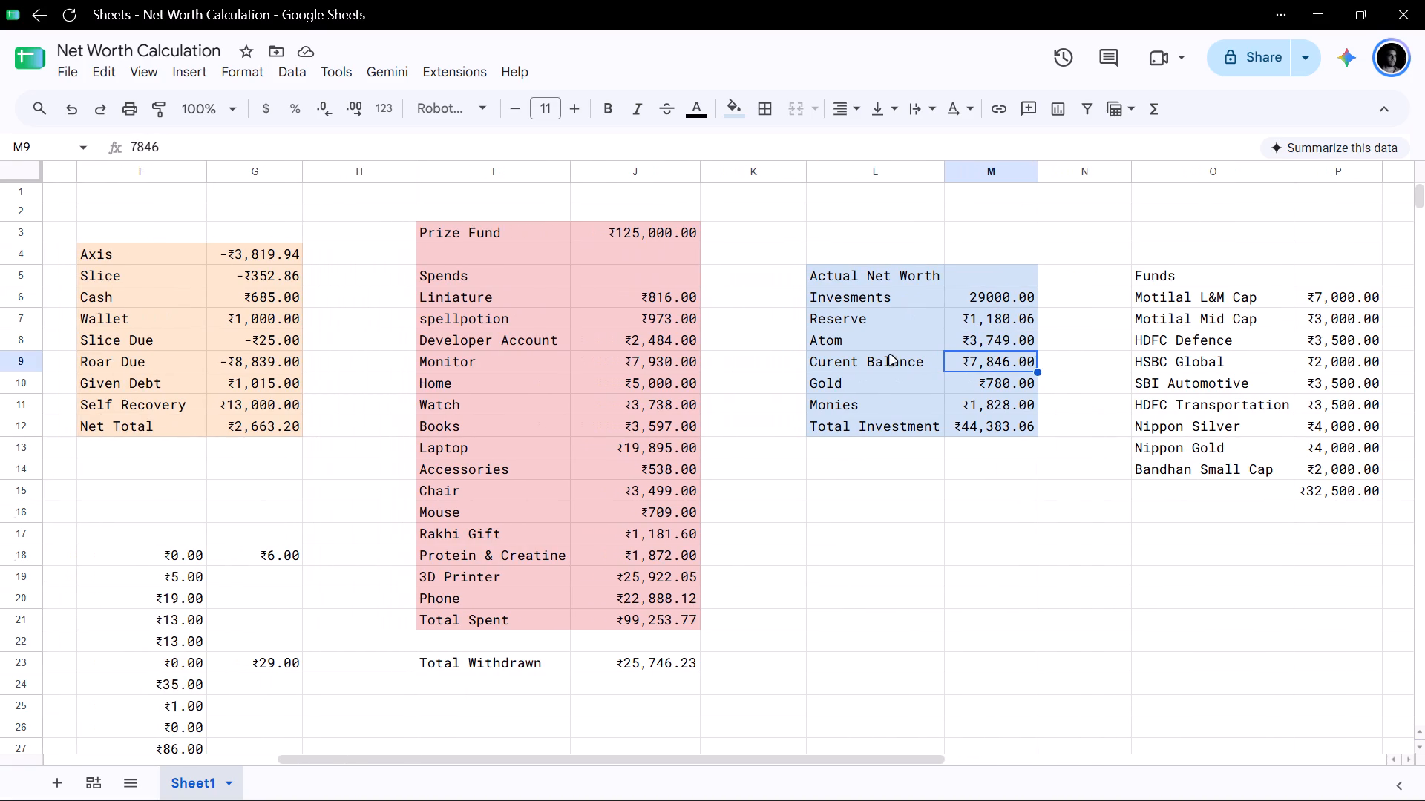
{"action": "scroll", "coordinate": [802, 349], "scroll_direction": "right", "scroll_amount": 4}
{"action": "scroll", "coordinate": [802, 349], "scroll_direction": "left", "scroll_amount": 3}
{"action": "left_click", "coordinate": [561, 406]}
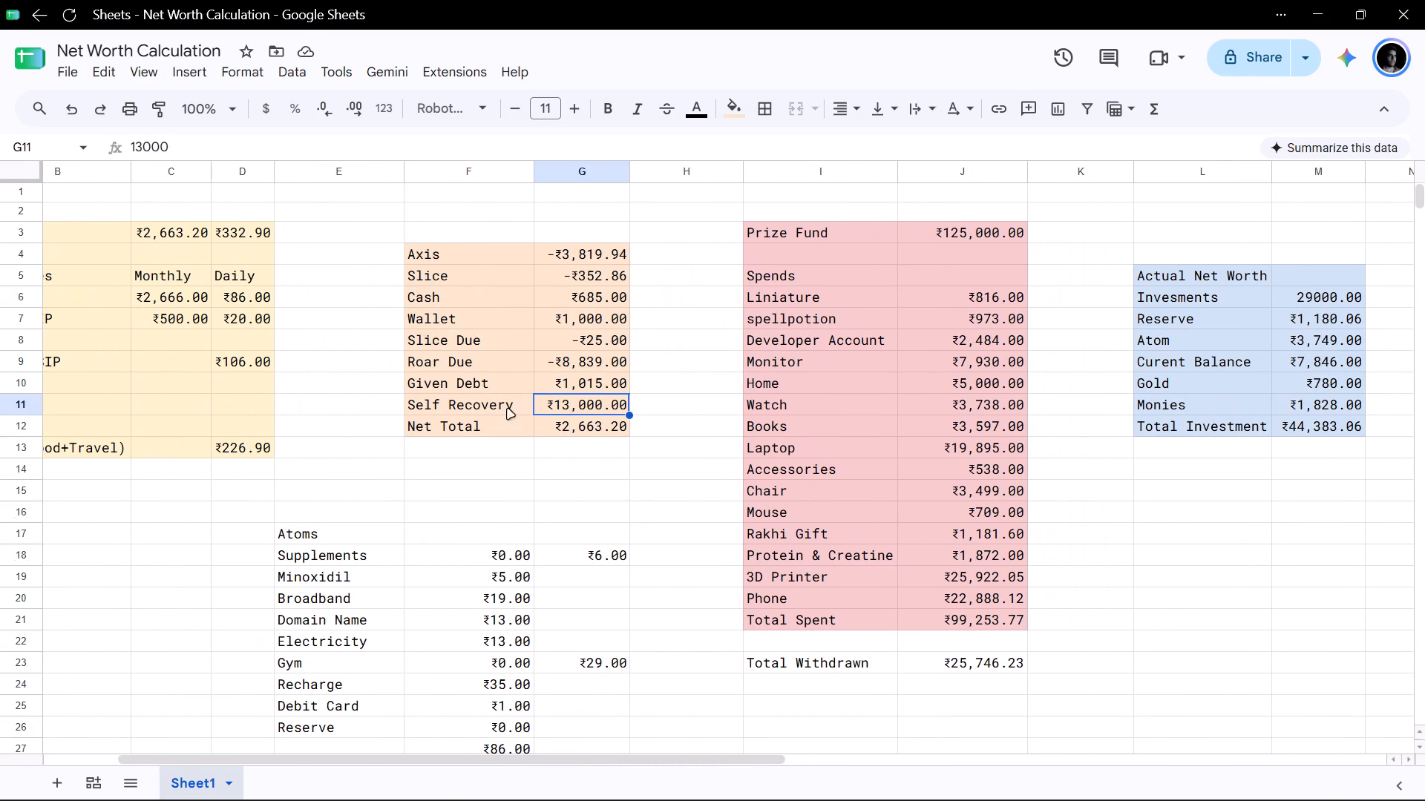
{"action": "left_click", "coordinate": [482, 407], "text": "shift"}
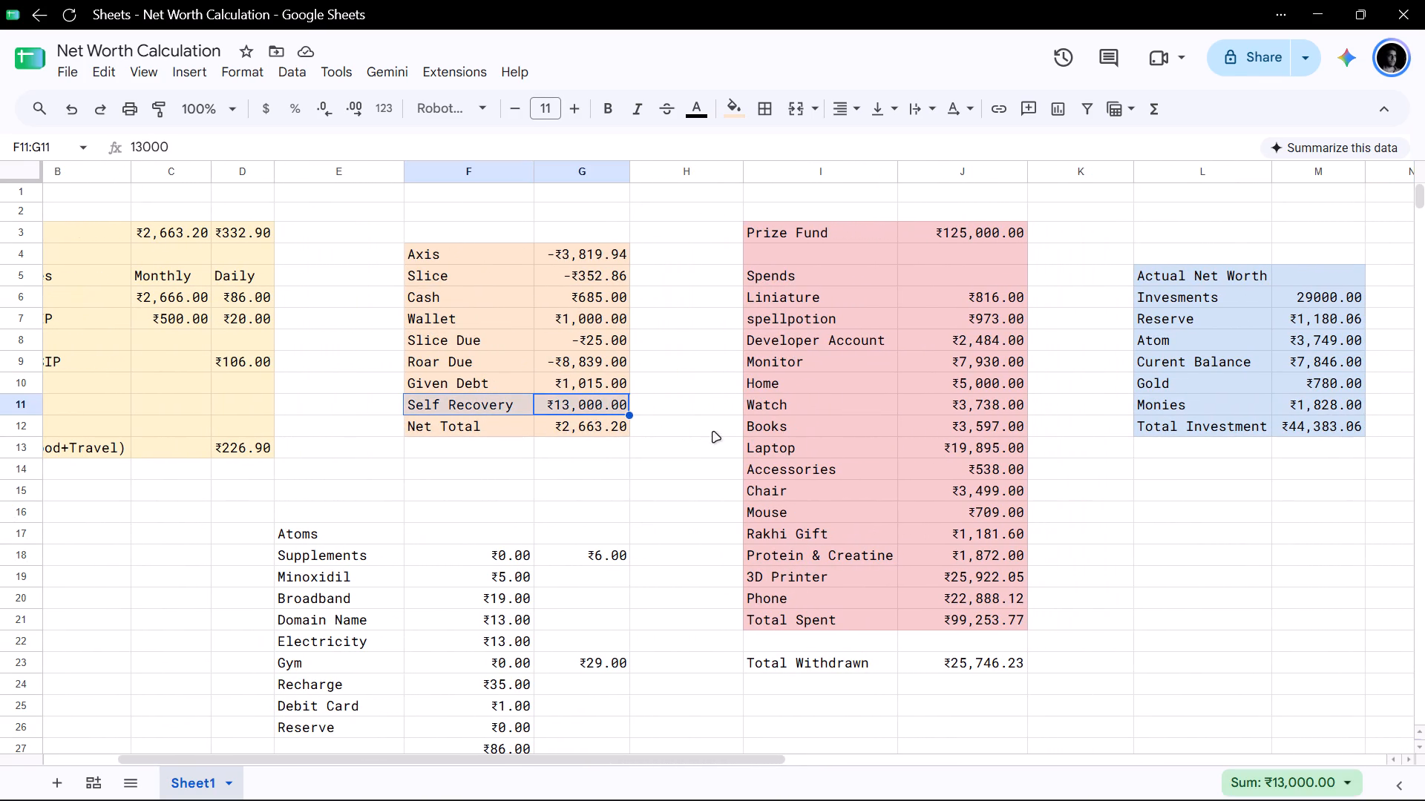
{"action": "key", "text": "Delete"}
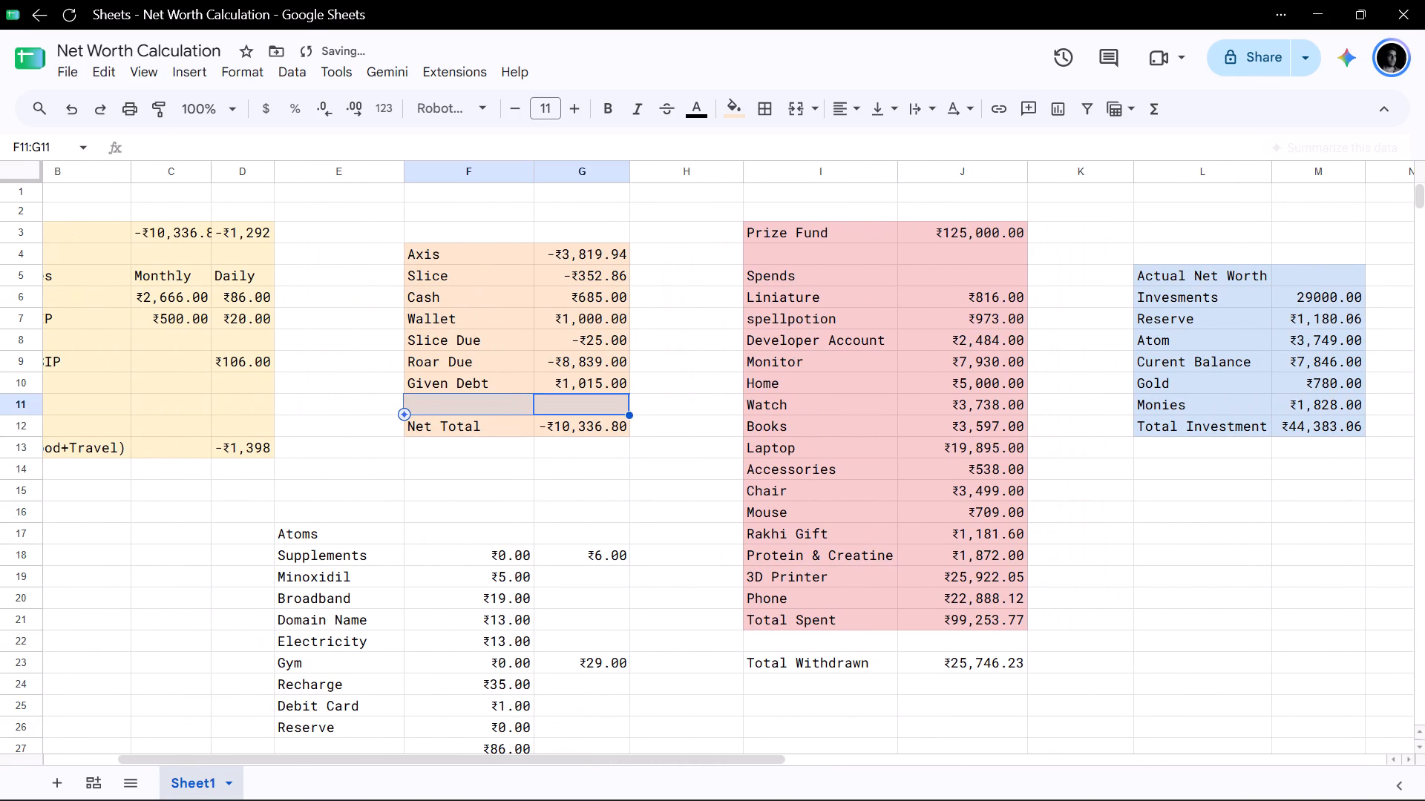
{"action": "left_click", "coordinate": [687, 438]}
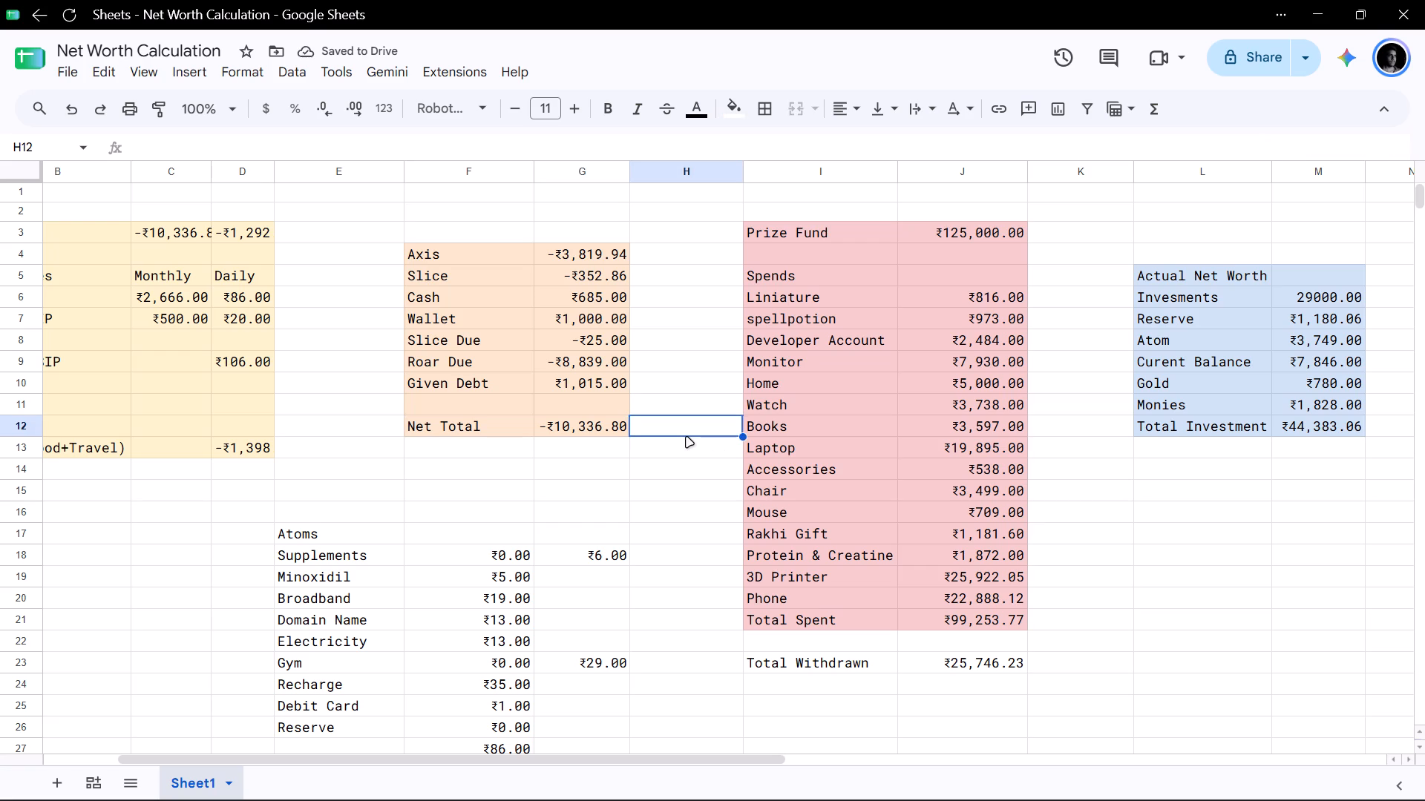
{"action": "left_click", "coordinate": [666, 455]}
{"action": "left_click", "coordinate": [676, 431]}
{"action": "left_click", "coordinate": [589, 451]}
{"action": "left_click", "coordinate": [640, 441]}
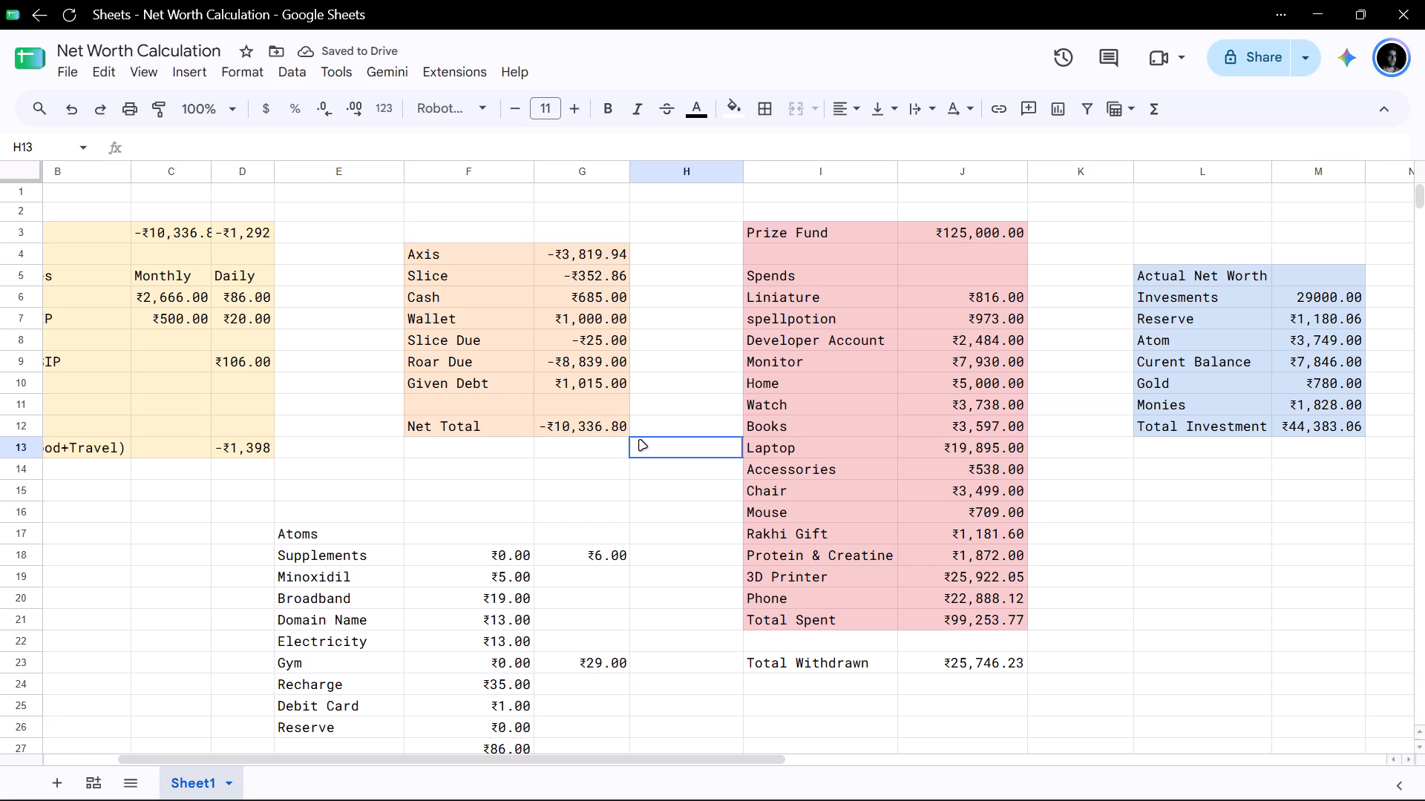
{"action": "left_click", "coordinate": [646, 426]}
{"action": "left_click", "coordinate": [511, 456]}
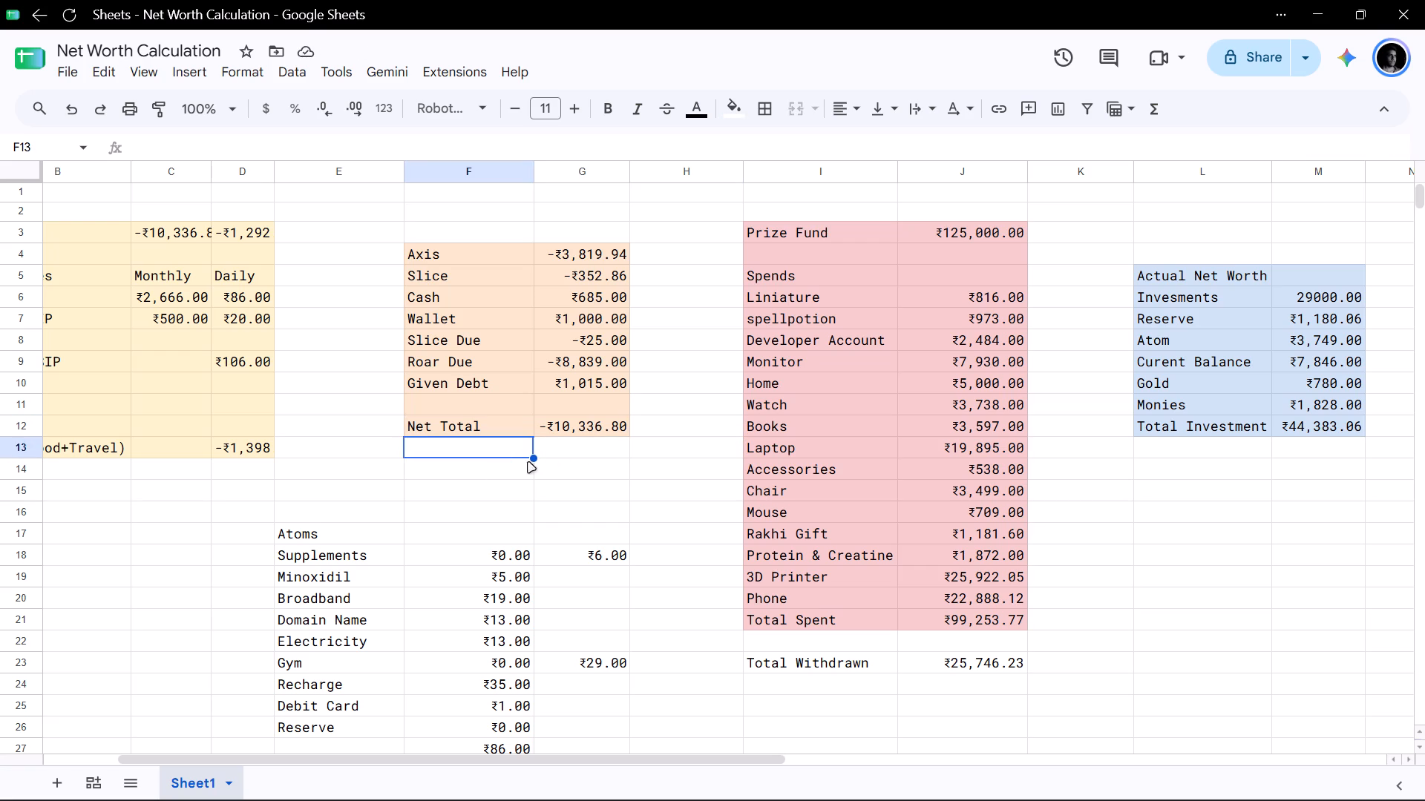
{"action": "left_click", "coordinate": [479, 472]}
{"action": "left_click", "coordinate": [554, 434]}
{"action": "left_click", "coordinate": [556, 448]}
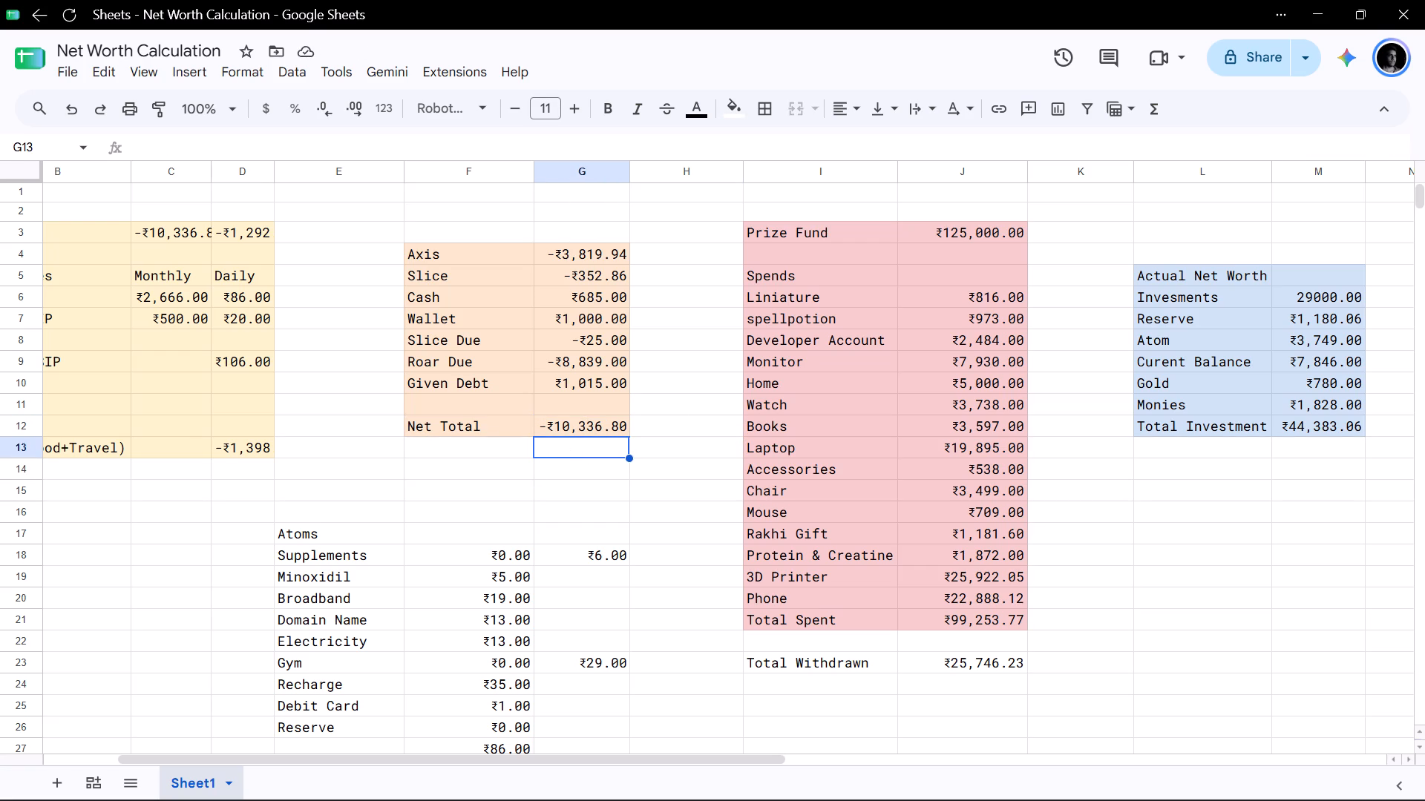
Auto-fit the width of column C so its full amounts fit in the cells.
{"action": "double_click", "coordinate": [206, 174]}
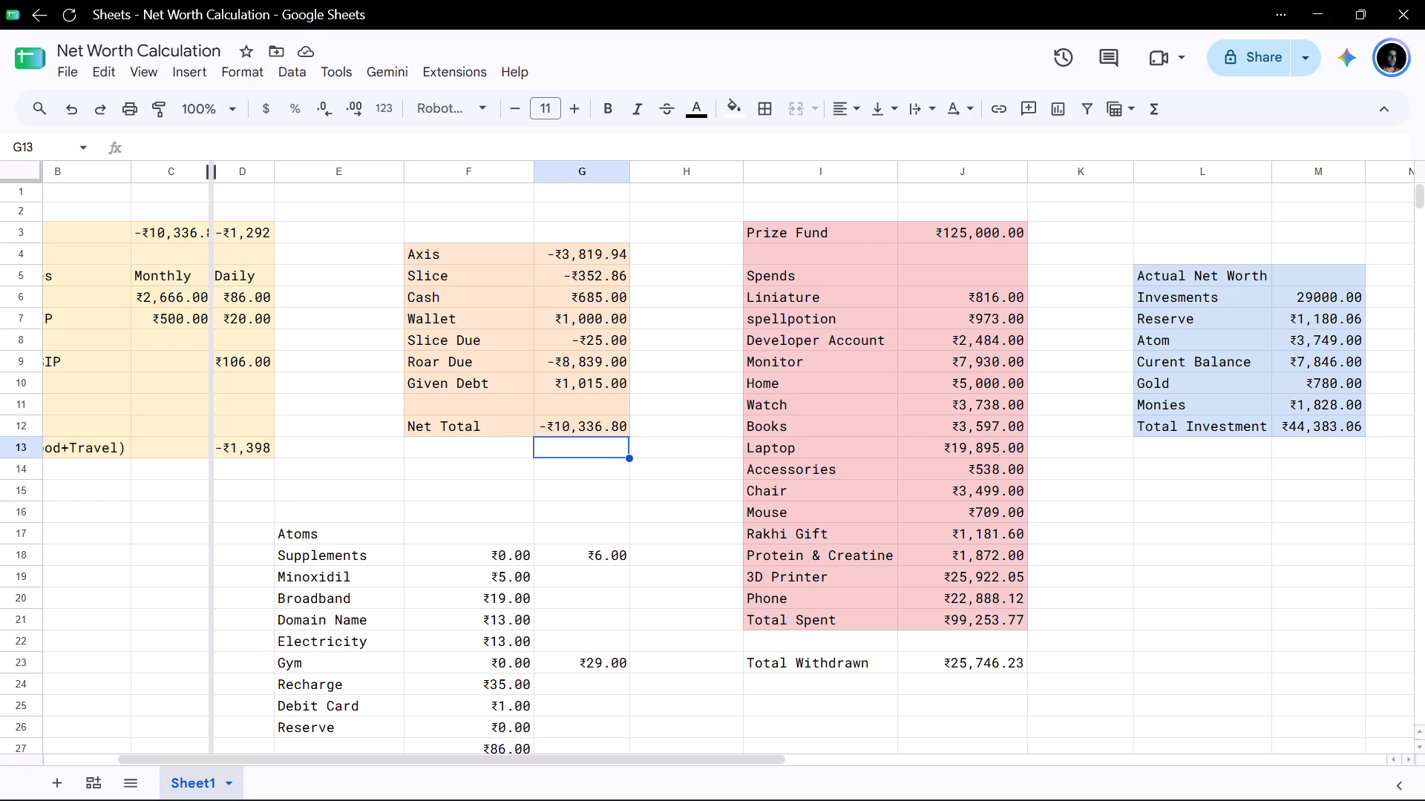
{"action": "left_click", "coordinate": [491, 481]}
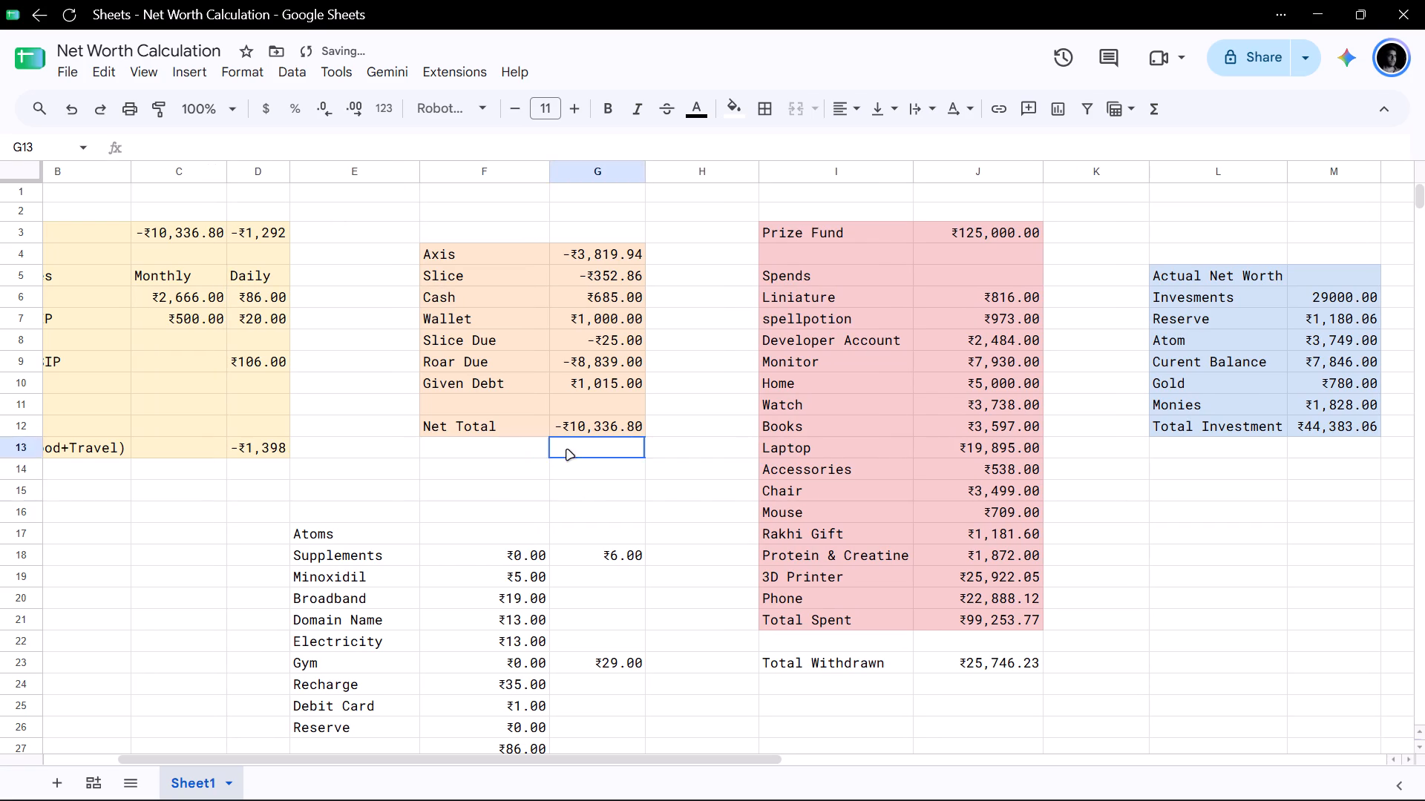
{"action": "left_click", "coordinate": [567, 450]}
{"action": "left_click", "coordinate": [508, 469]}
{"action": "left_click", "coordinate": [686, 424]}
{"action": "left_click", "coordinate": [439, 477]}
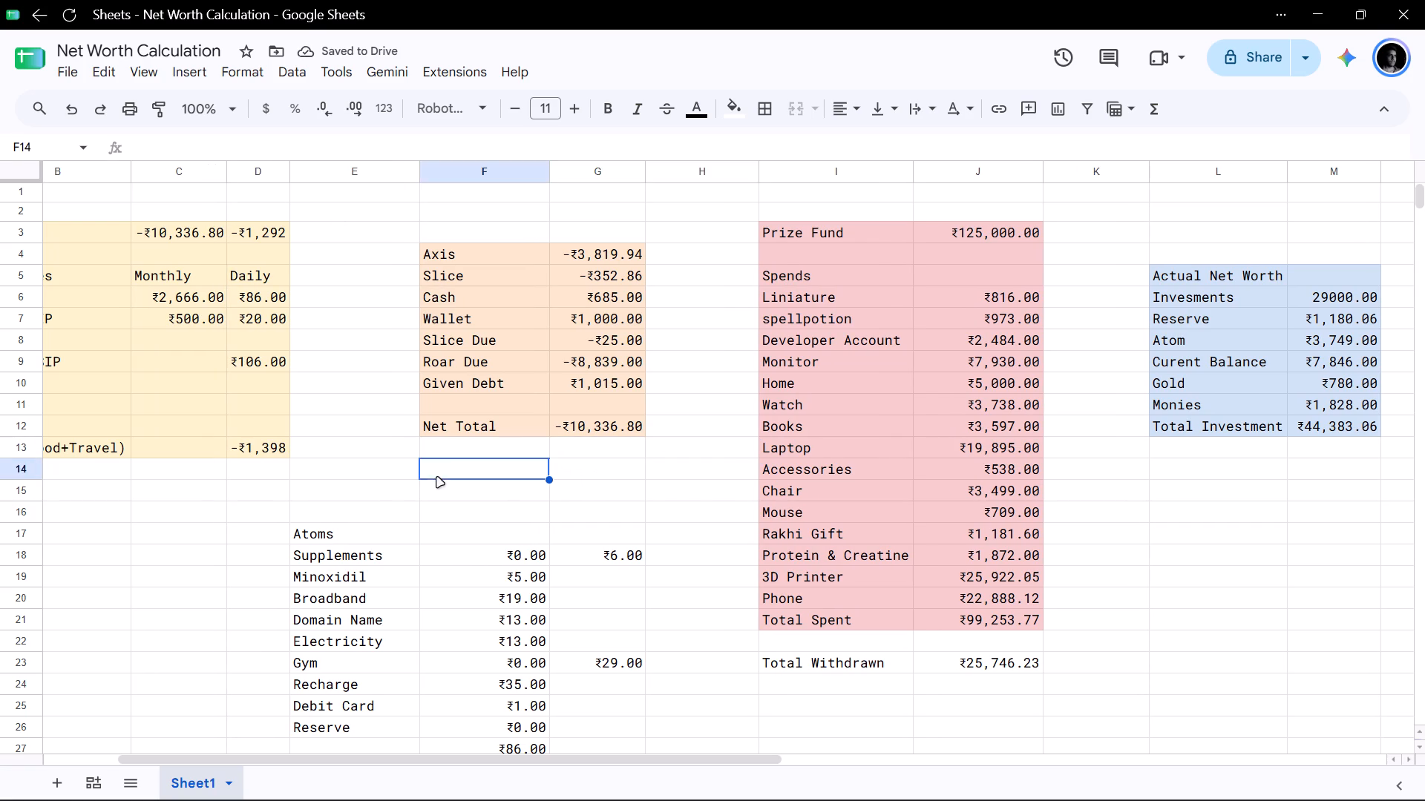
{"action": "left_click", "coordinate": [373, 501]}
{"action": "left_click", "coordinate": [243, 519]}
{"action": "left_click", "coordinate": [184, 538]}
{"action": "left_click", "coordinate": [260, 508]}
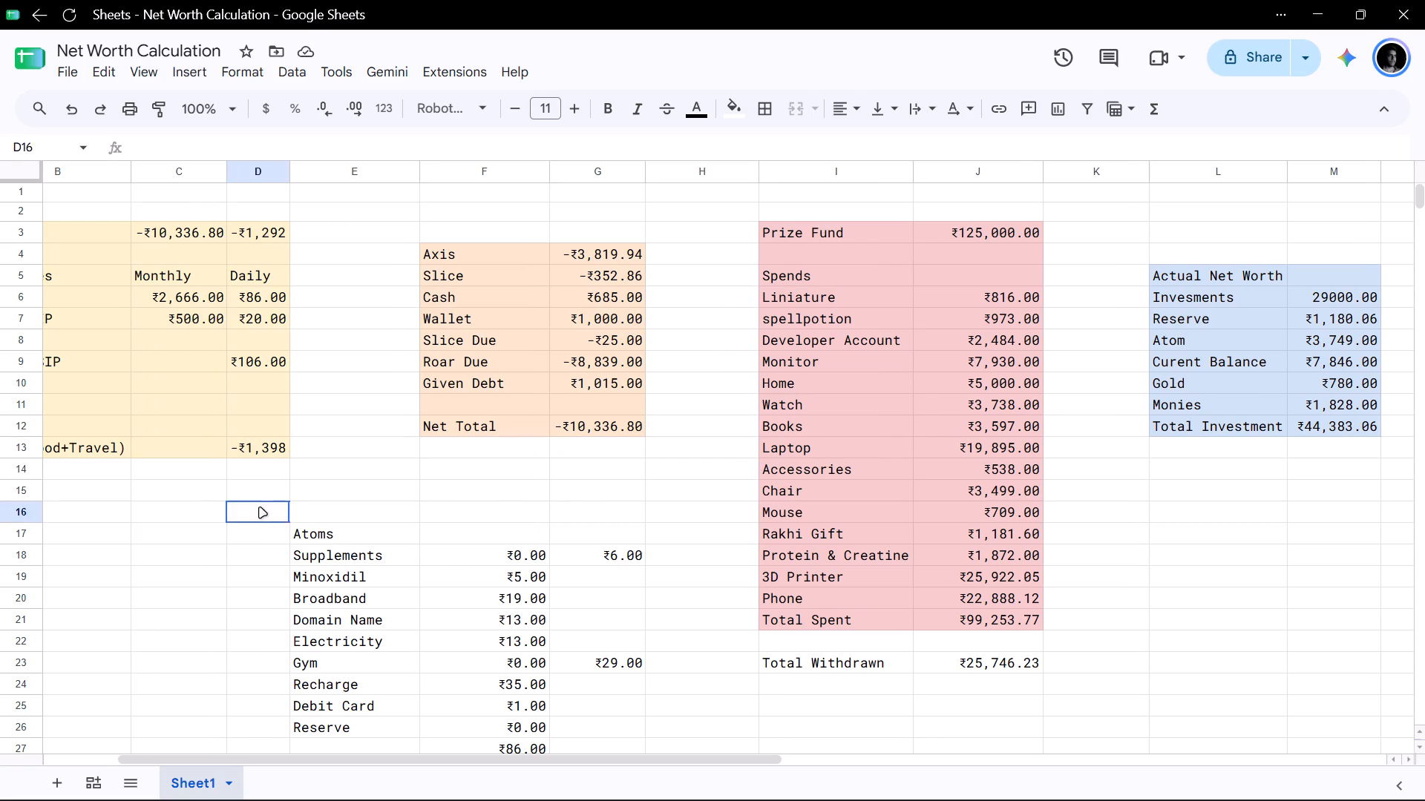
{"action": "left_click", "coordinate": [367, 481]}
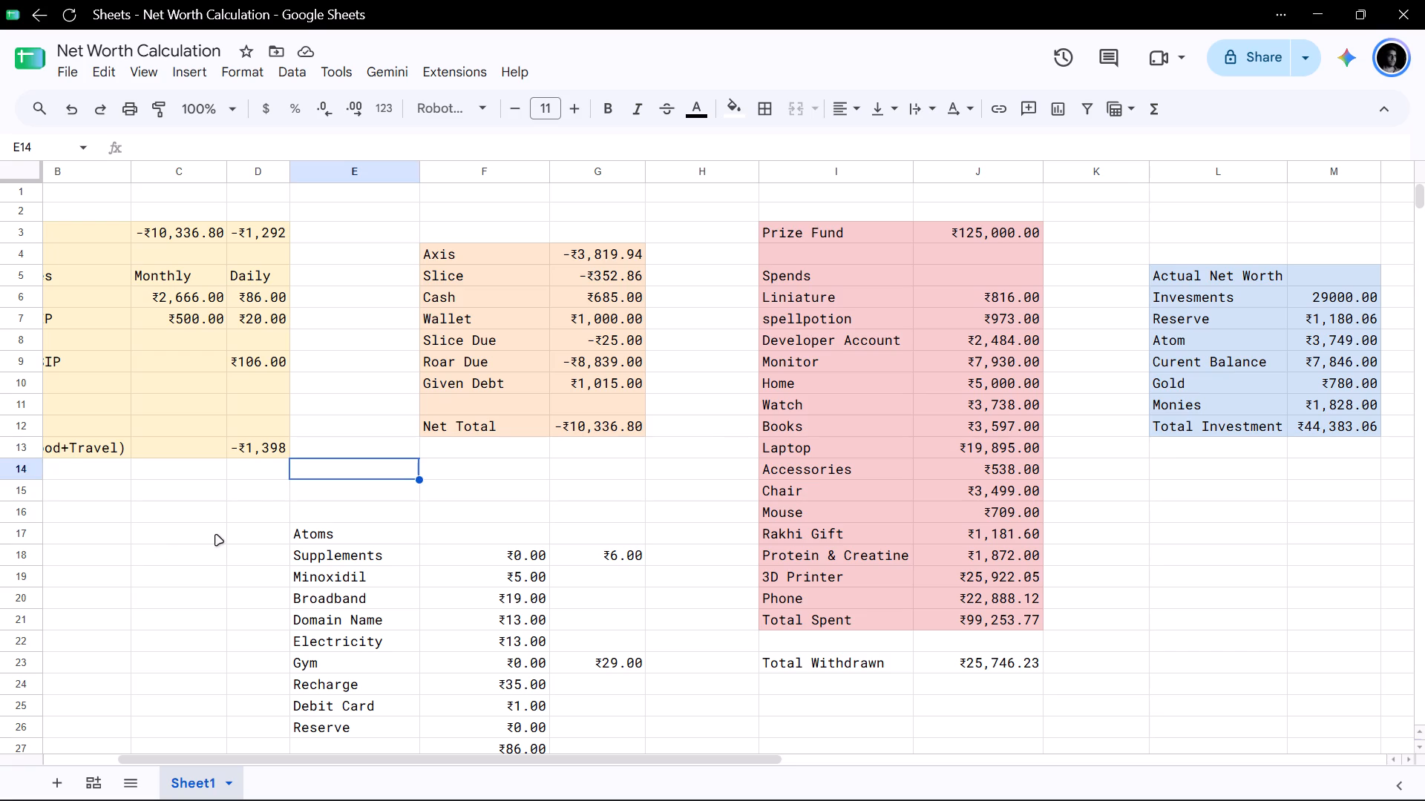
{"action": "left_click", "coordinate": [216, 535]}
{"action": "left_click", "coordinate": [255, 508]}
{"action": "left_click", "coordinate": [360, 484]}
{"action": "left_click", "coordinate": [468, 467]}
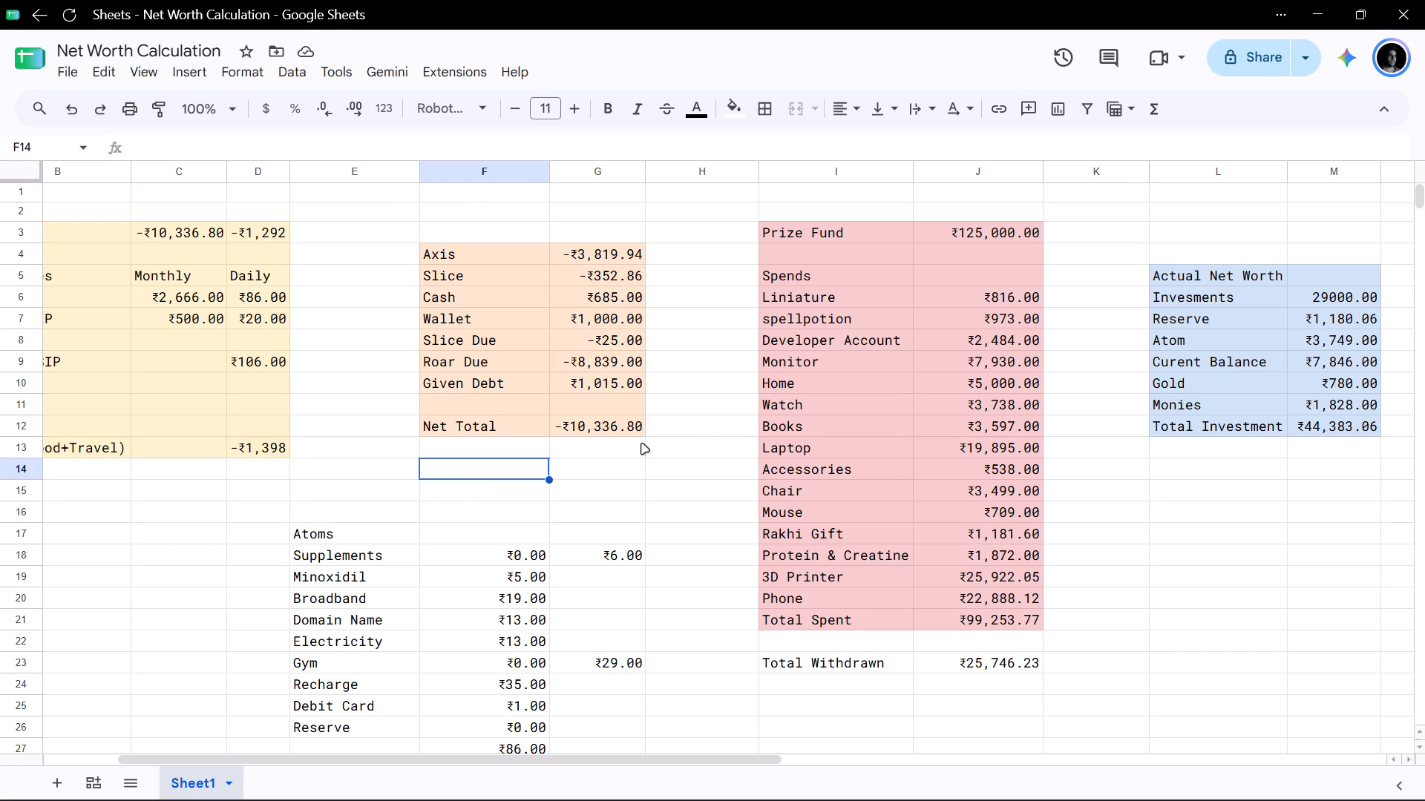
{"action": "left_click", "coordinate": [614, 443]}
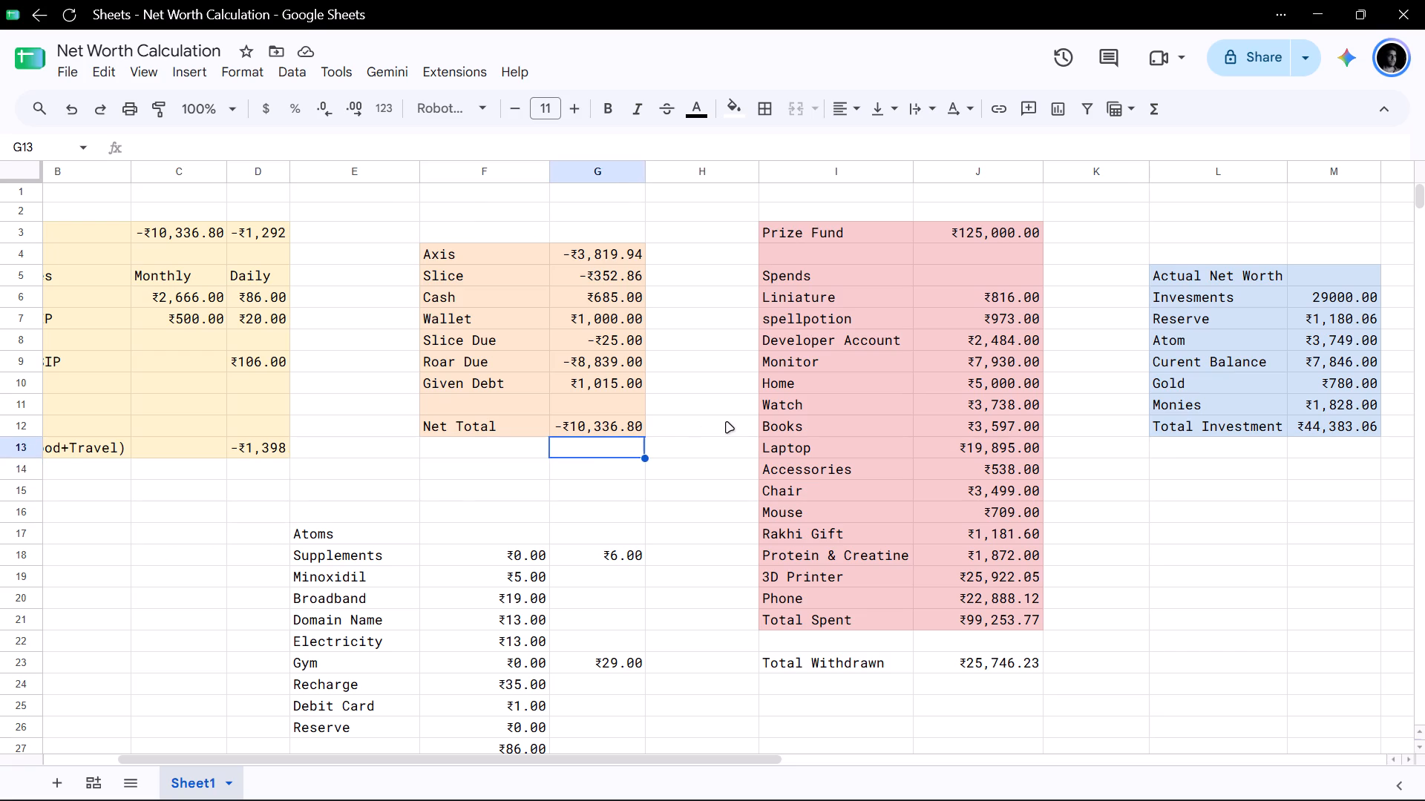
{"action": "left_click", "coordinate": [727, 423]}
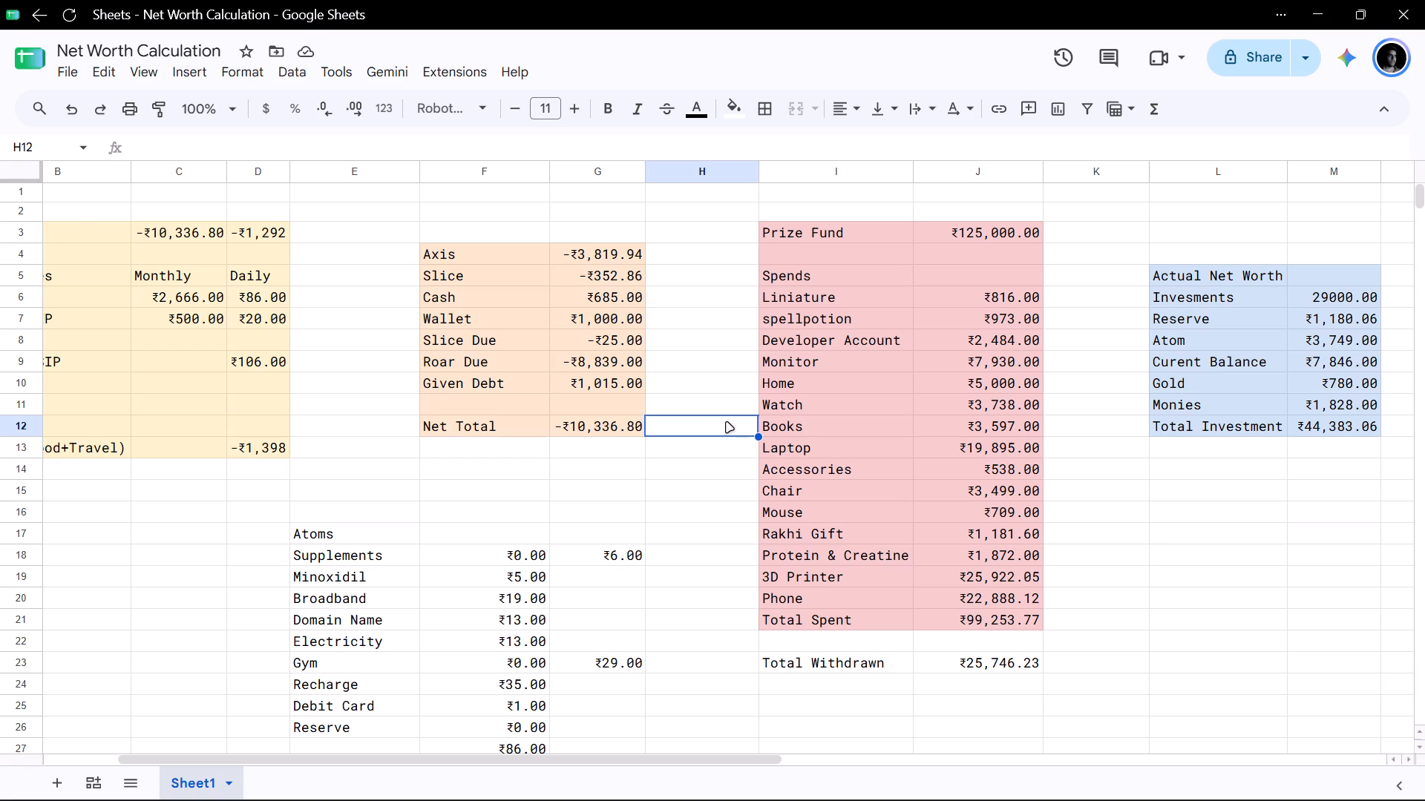
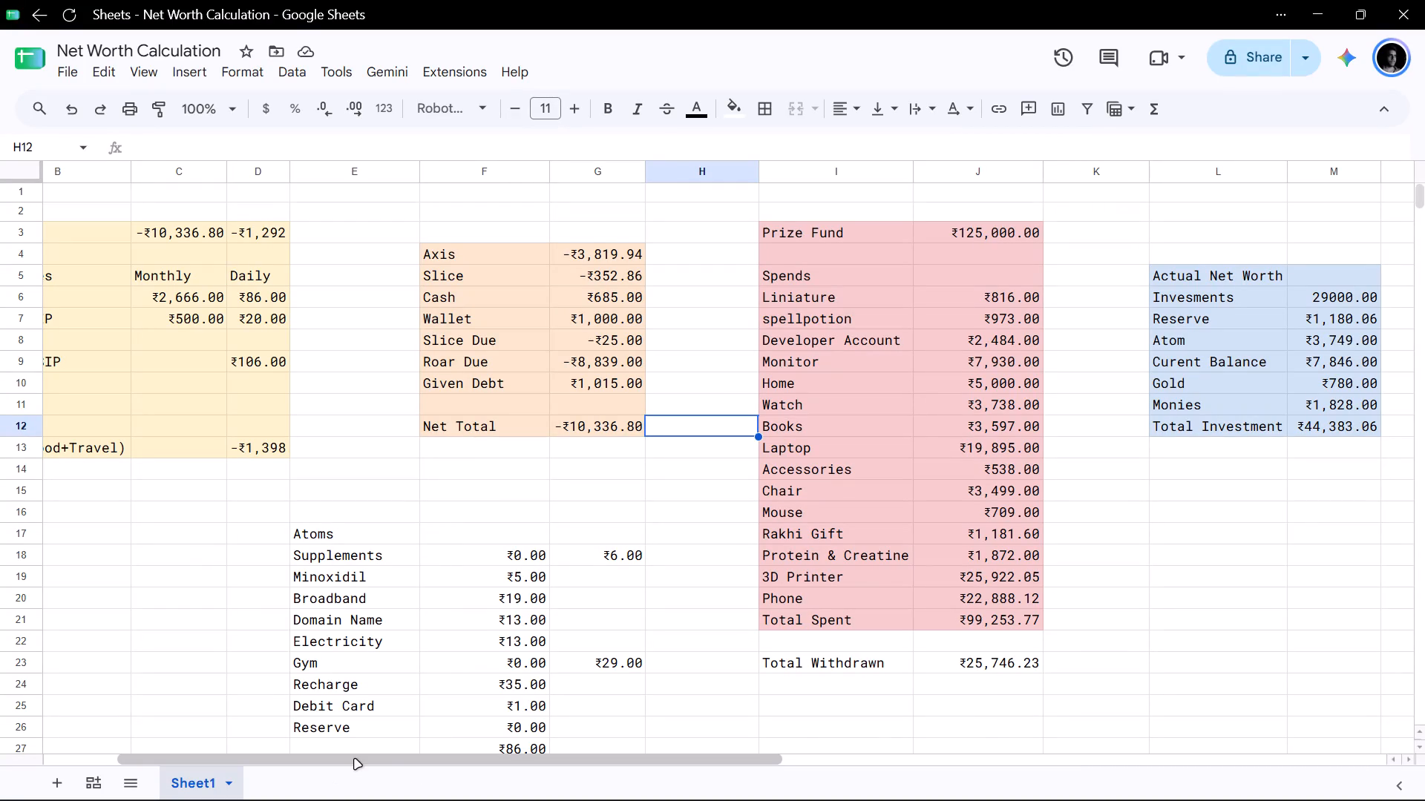
Undo the column C auto-fit, the Self Recovery clearing, the Reserve amount change and the added decimal places on the Invesments amount.
{"action": "scroll", "coordinate": [1018, 717], "scroll_direction": "left", "scroll_amount": 2}
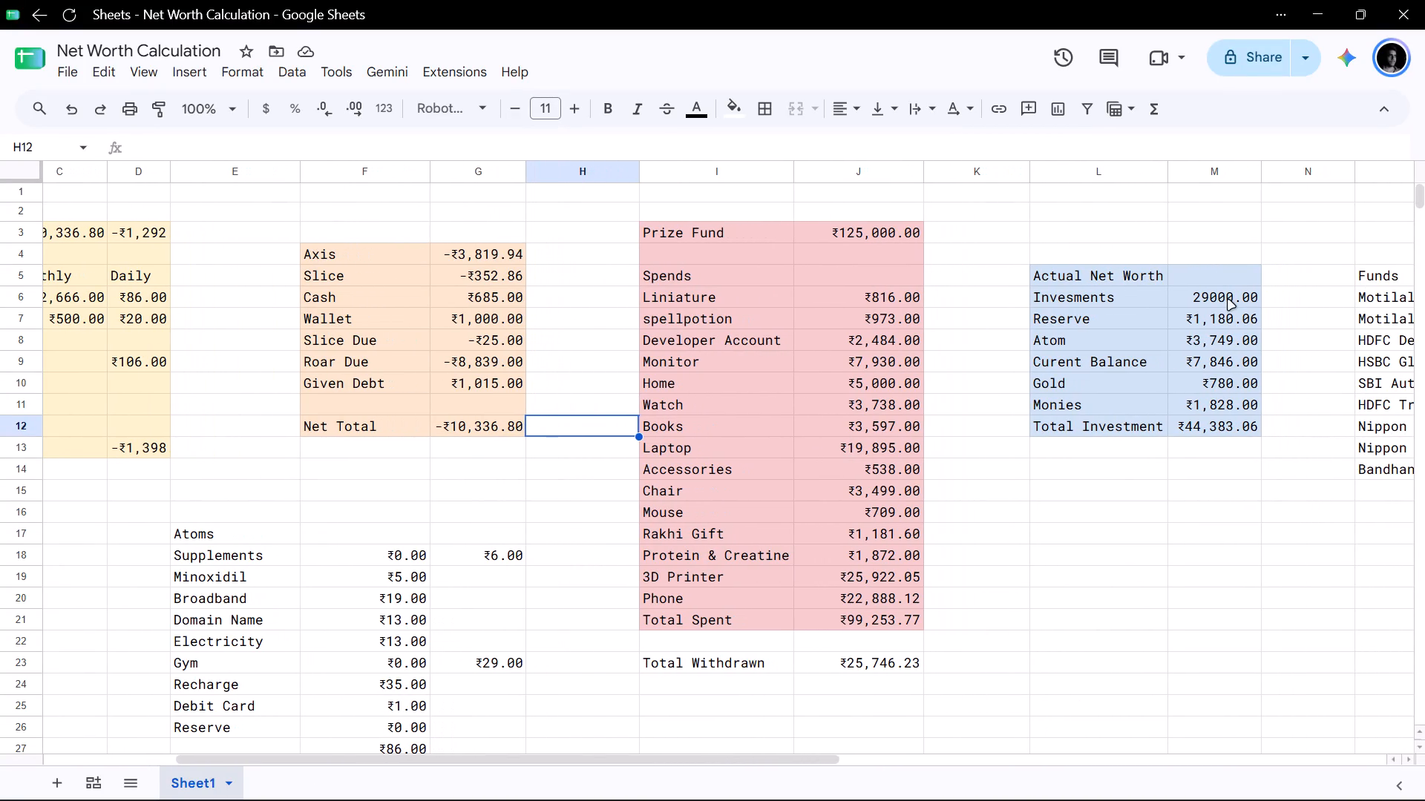
{"action": "left_click", "coordinate": [1228, 300]}
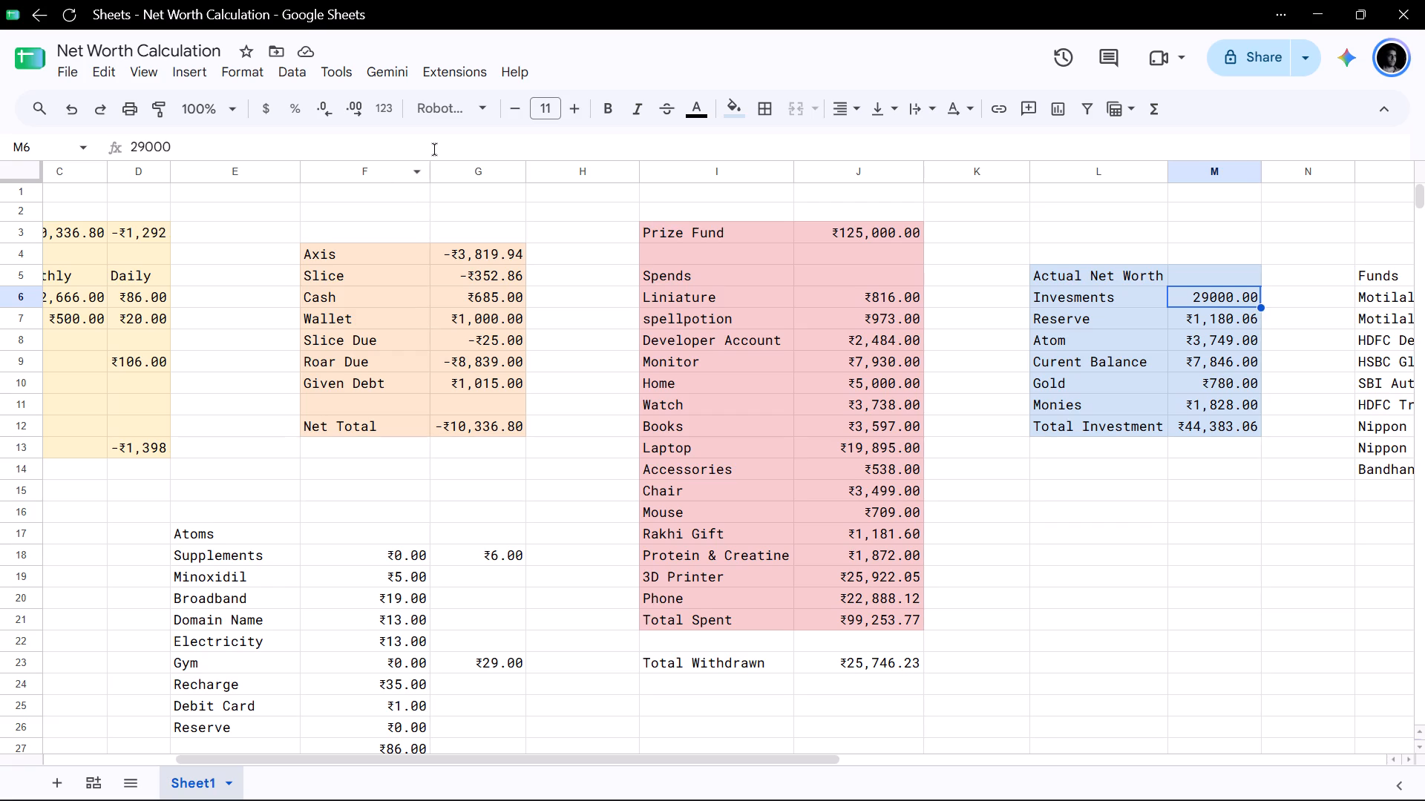
{"action": "key", "text": "ctrl+z"}
{"action": "key", "text": "ctrl+z"}
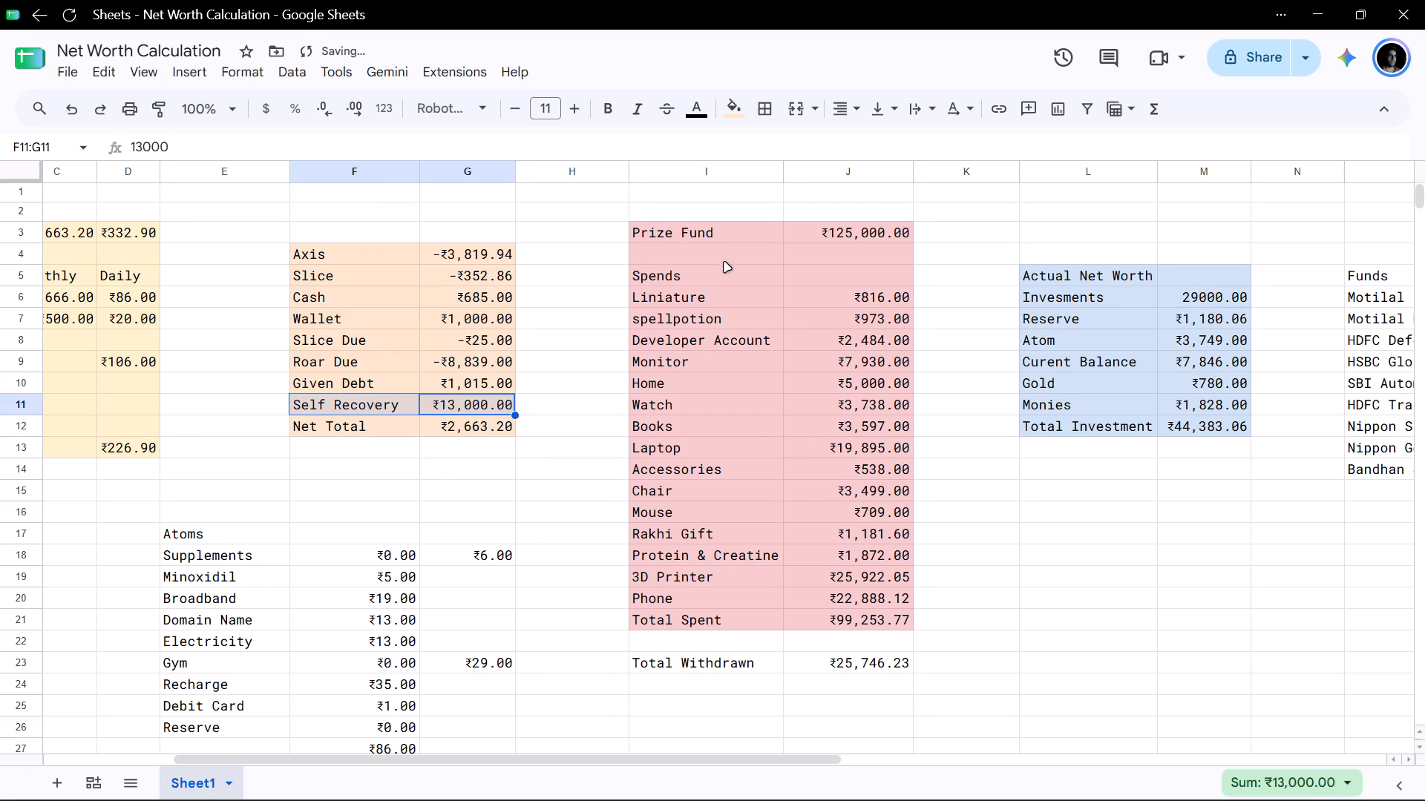
{"action": "key", "text": "ctrl+z"}
{"action": "key", "text": "ctrl+z"}
{"action": "key", "text": "ctrl+z"}
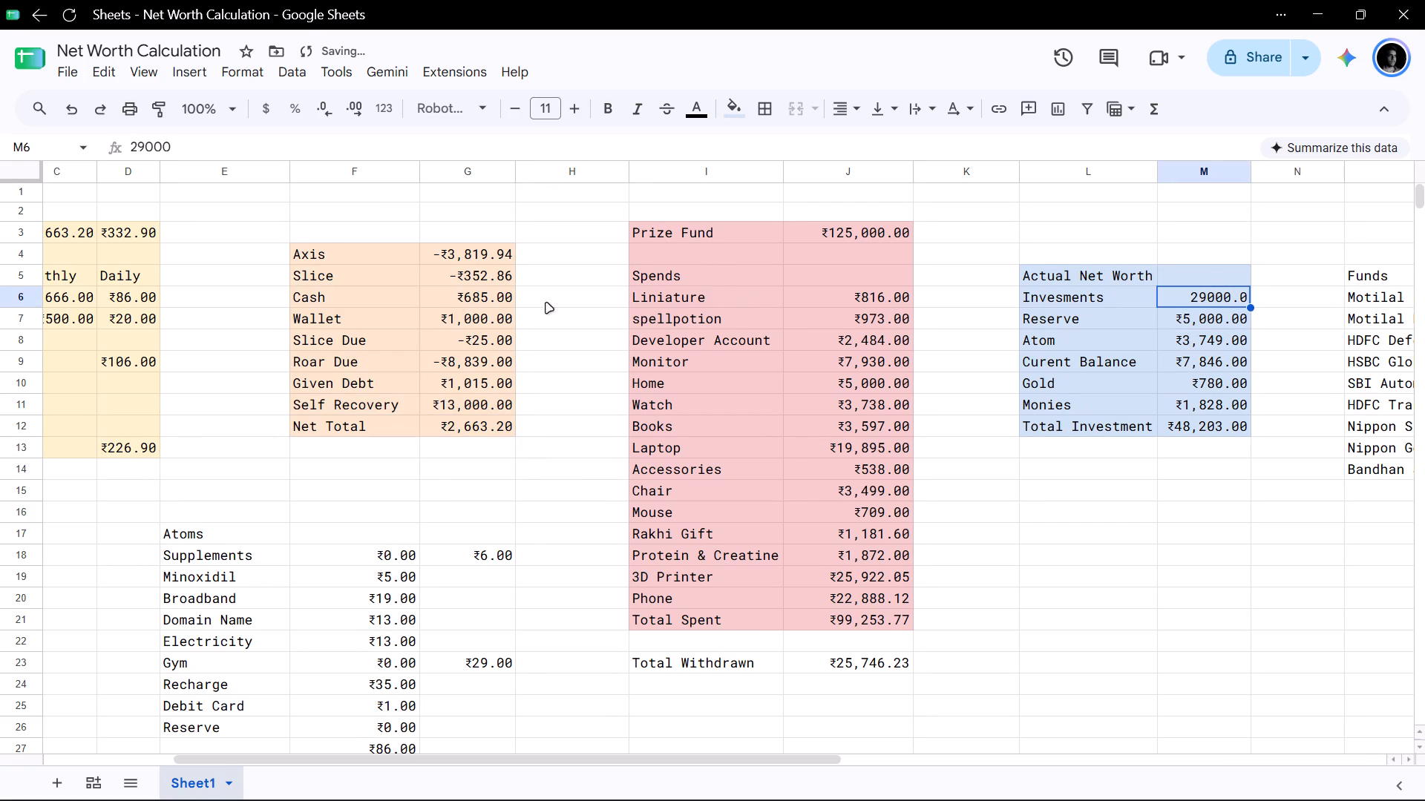
{"action": "key", "text": "ctrl+z"}
Format the Invesments amount in M6 as Indian Rupee currency.
{"action": "left_click", "coordinate": [261, 77]}
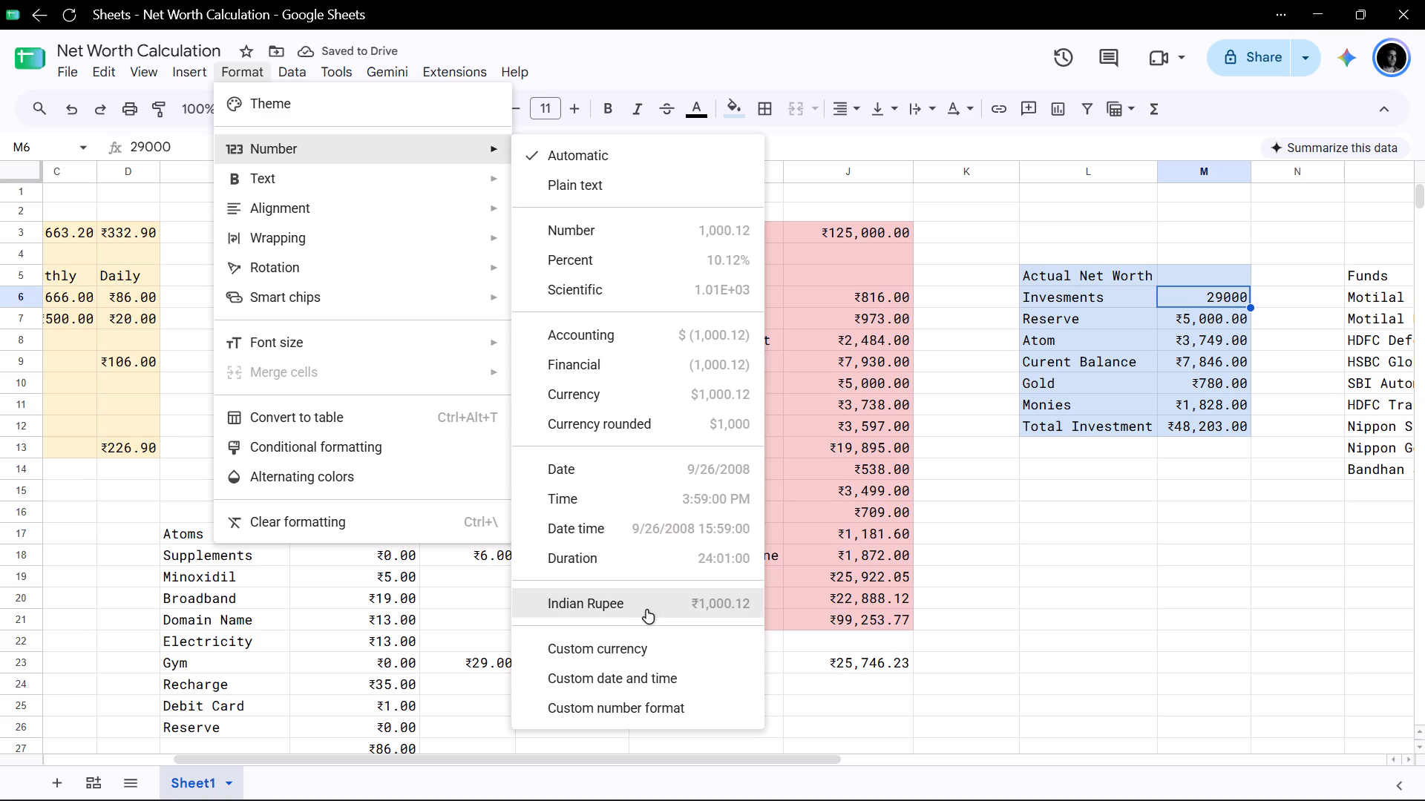
{"action": "left_click", "coordinate": [648, 601]}
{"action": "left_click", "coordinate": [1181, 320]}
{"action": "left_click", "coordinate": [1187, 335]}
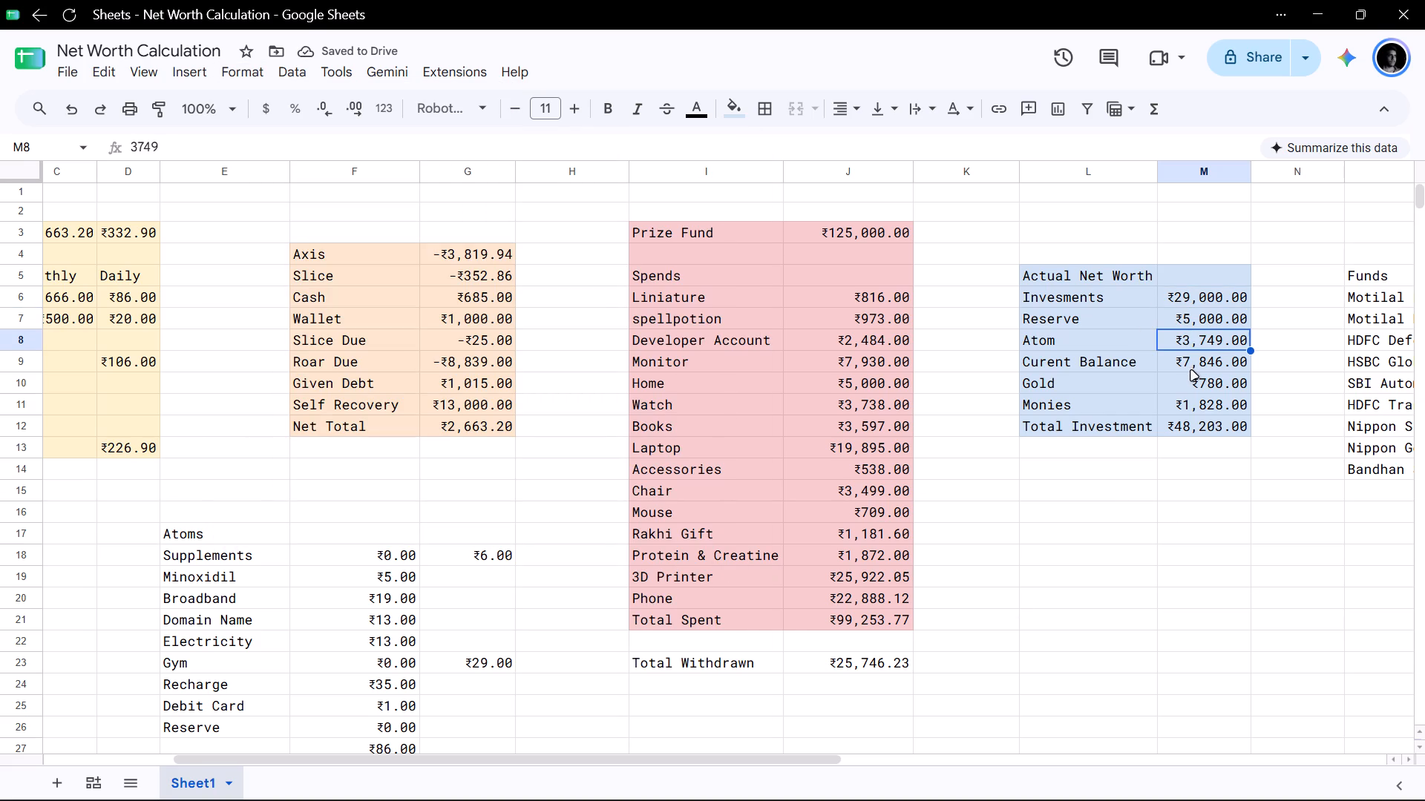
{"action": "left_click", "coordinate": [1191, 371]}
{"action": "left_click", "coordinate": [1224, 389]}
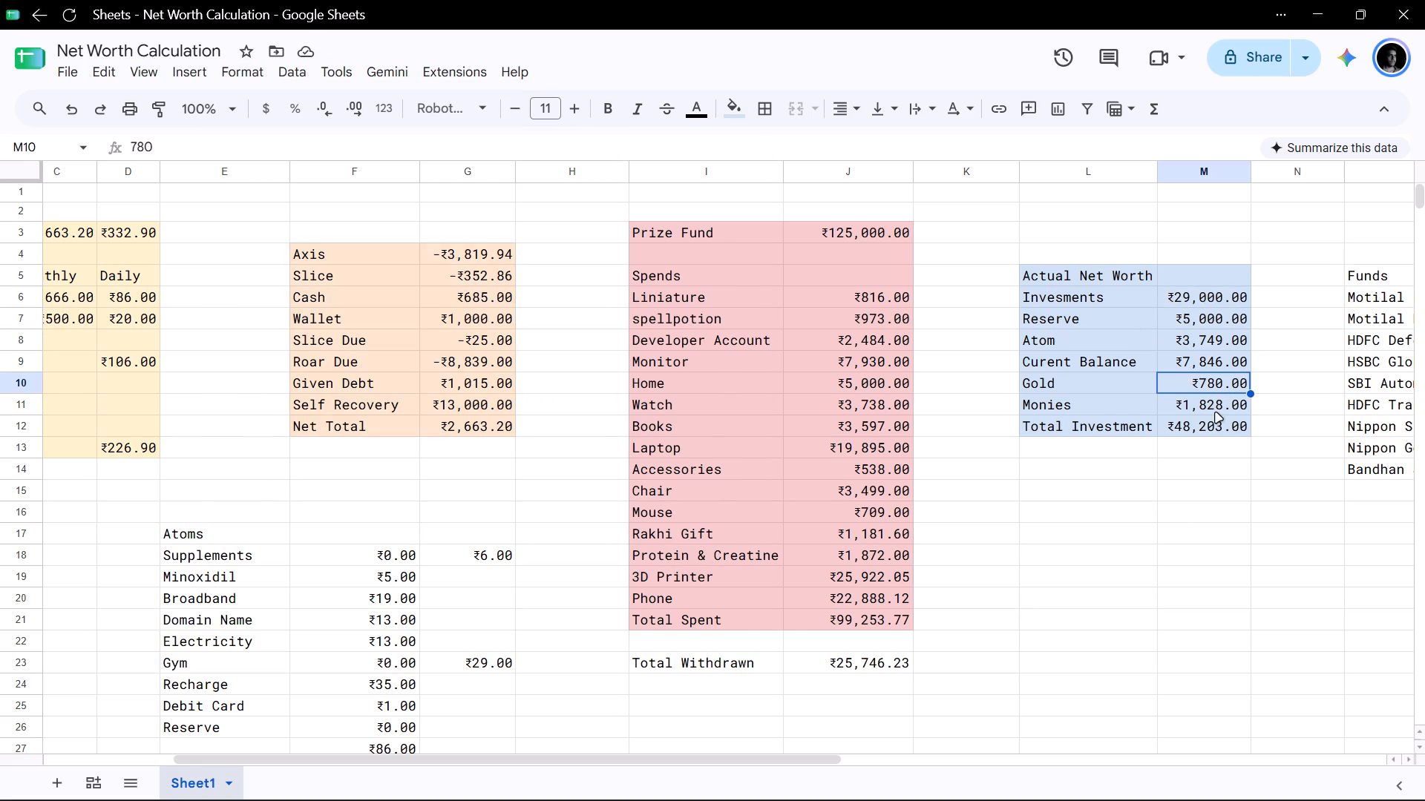
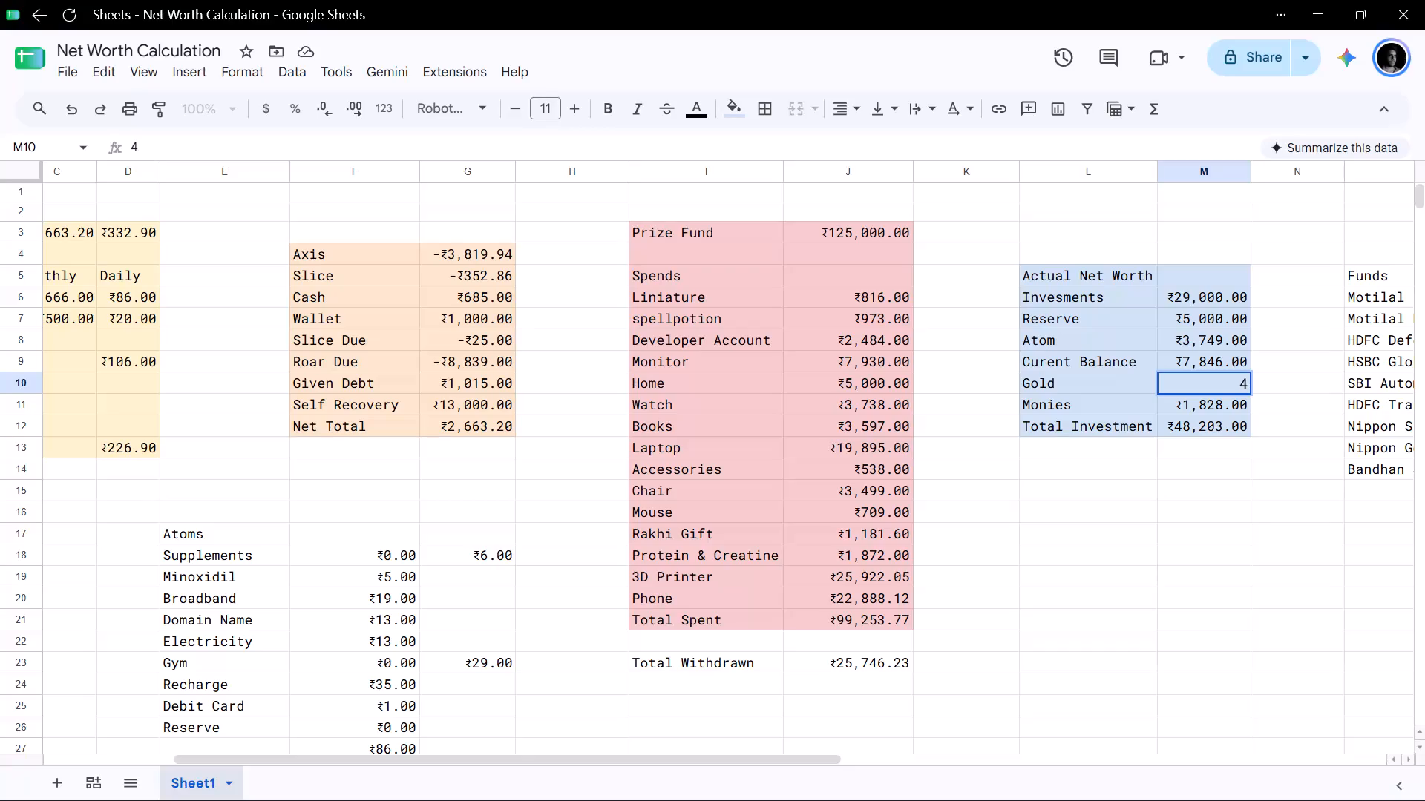
Set the Gold amount in M10 of the Actual Net Worth table to 446.18.
{"action": "type", "text": "46.18"}
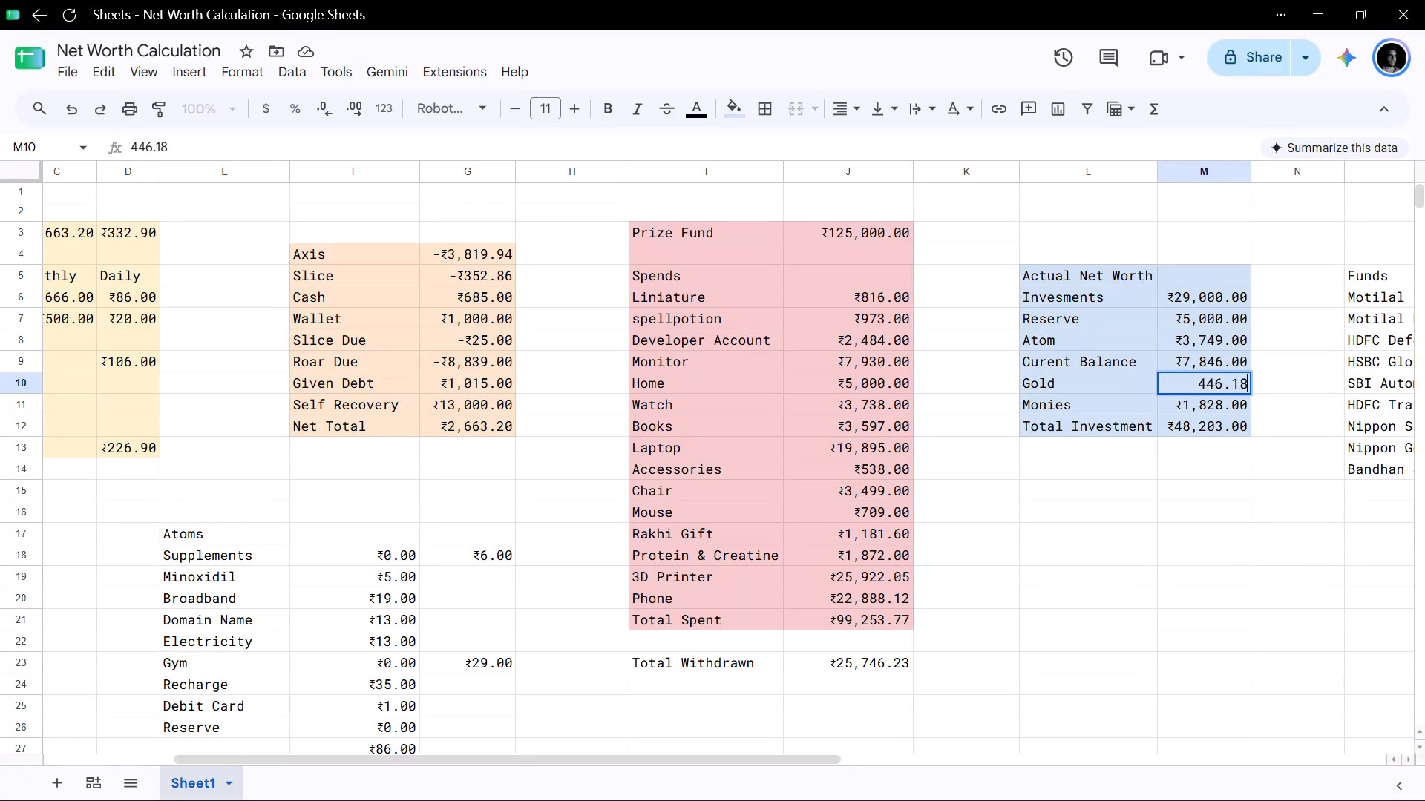
{"action": "key", "text": "Return"}
{"action": "key", "text": "Down"}
{"action": "key", "text": "Down"}
{"action": "key", "text": "Down"}
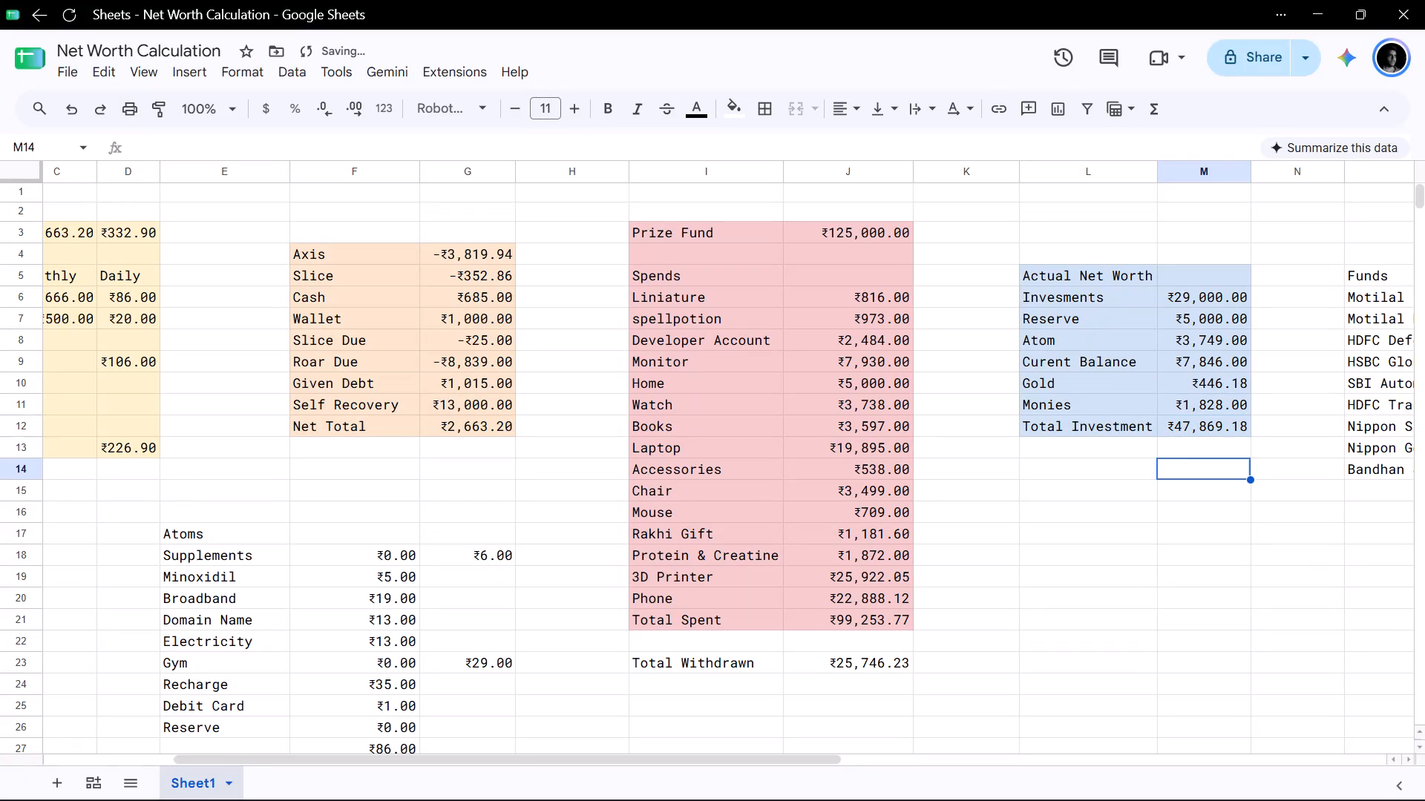
Set the Monies amount in M11 of the Actual Net Worth table to 1911.6.
{"action": "key", "text": "Up"}
{"action": "key", "text": "Up"}
{"action": "key", "text": "Up"}
{"action": "key", "text": "Up"}
{"action": "key", "text": "Down"}
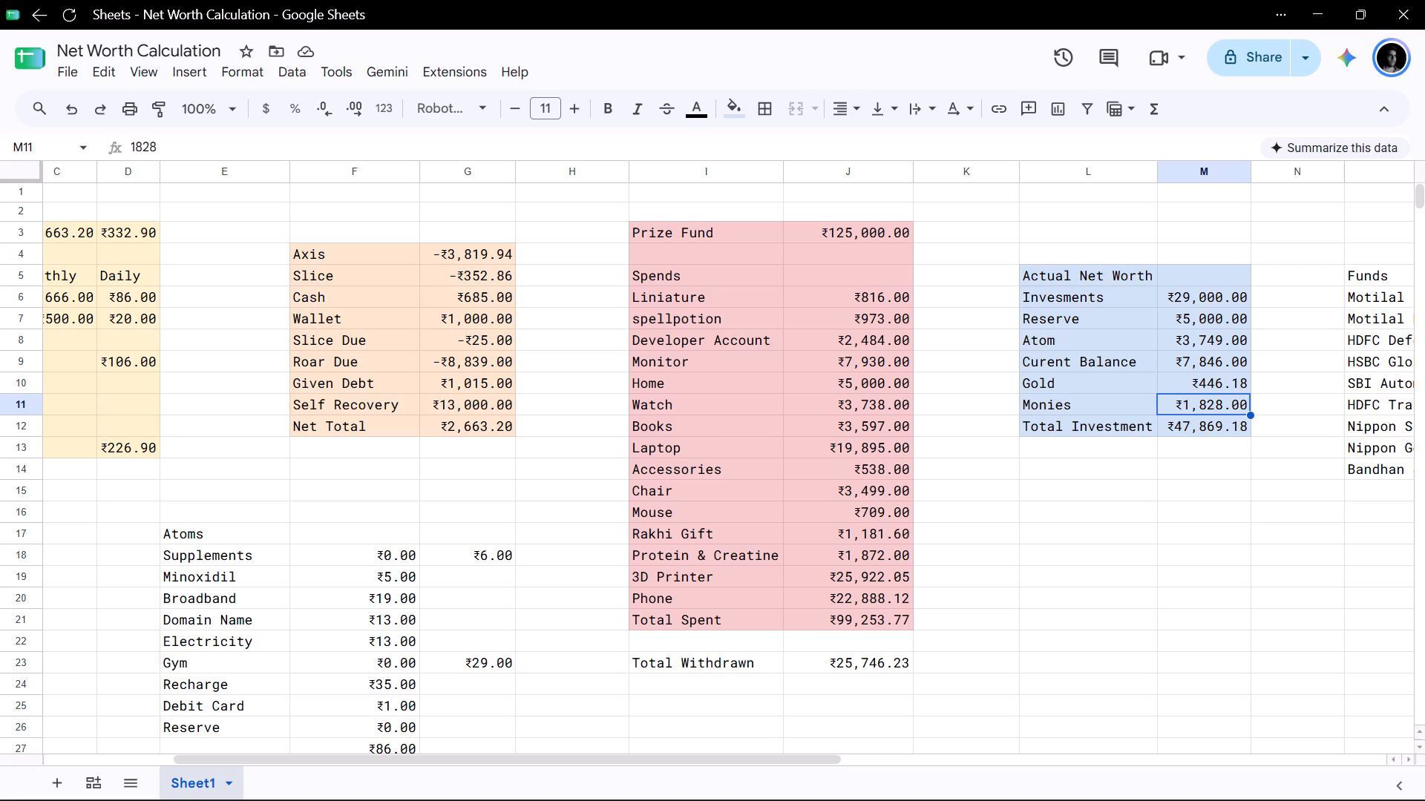
{"action": "type", "text": "19"}
{"action": "type", "text": "11"}
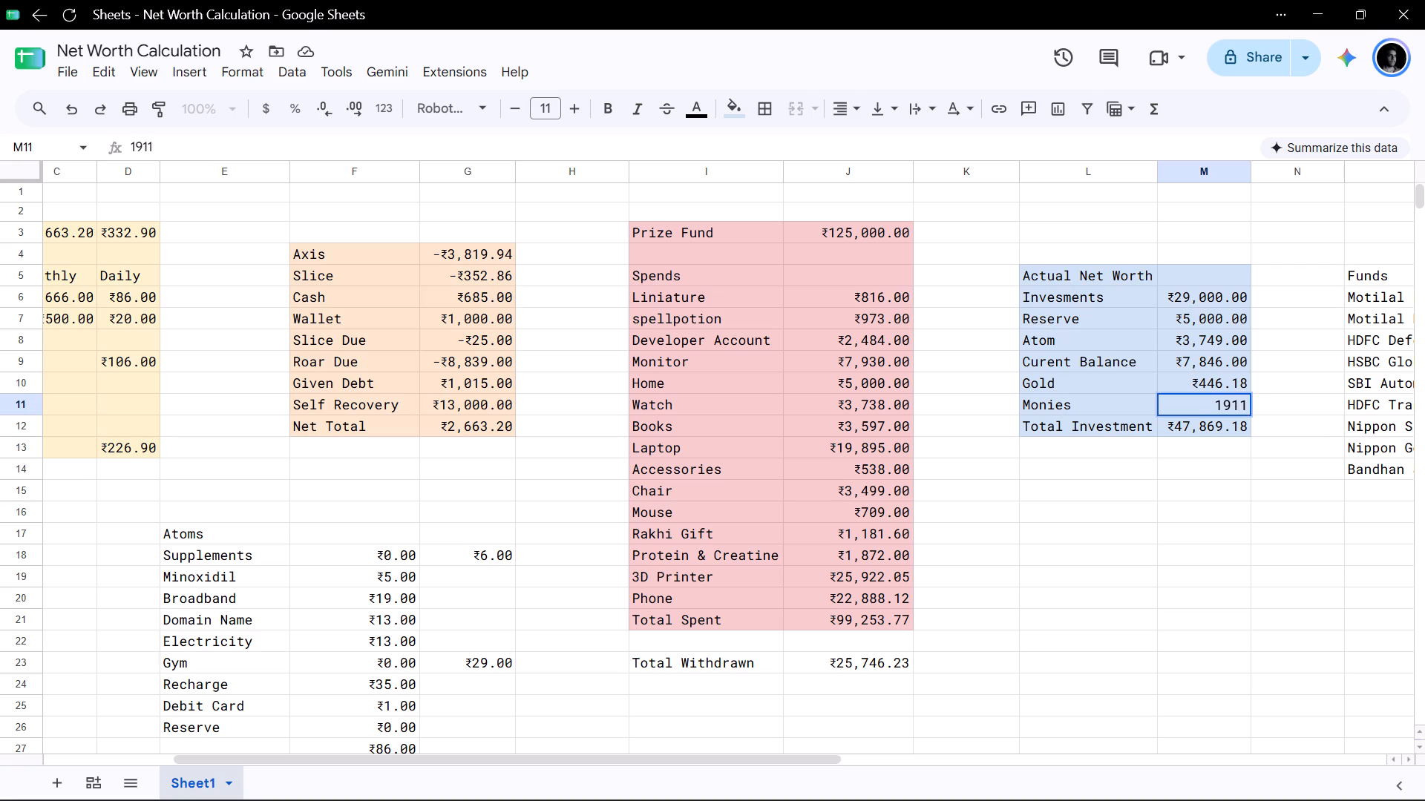
{"action": "type", "text": ".6"}
{"action": "key", "text": "Return"}
Set the Reserve amount in M7 of the Actual Net Worth table to 1180.06.
{"action": "key", "text": "Up"}
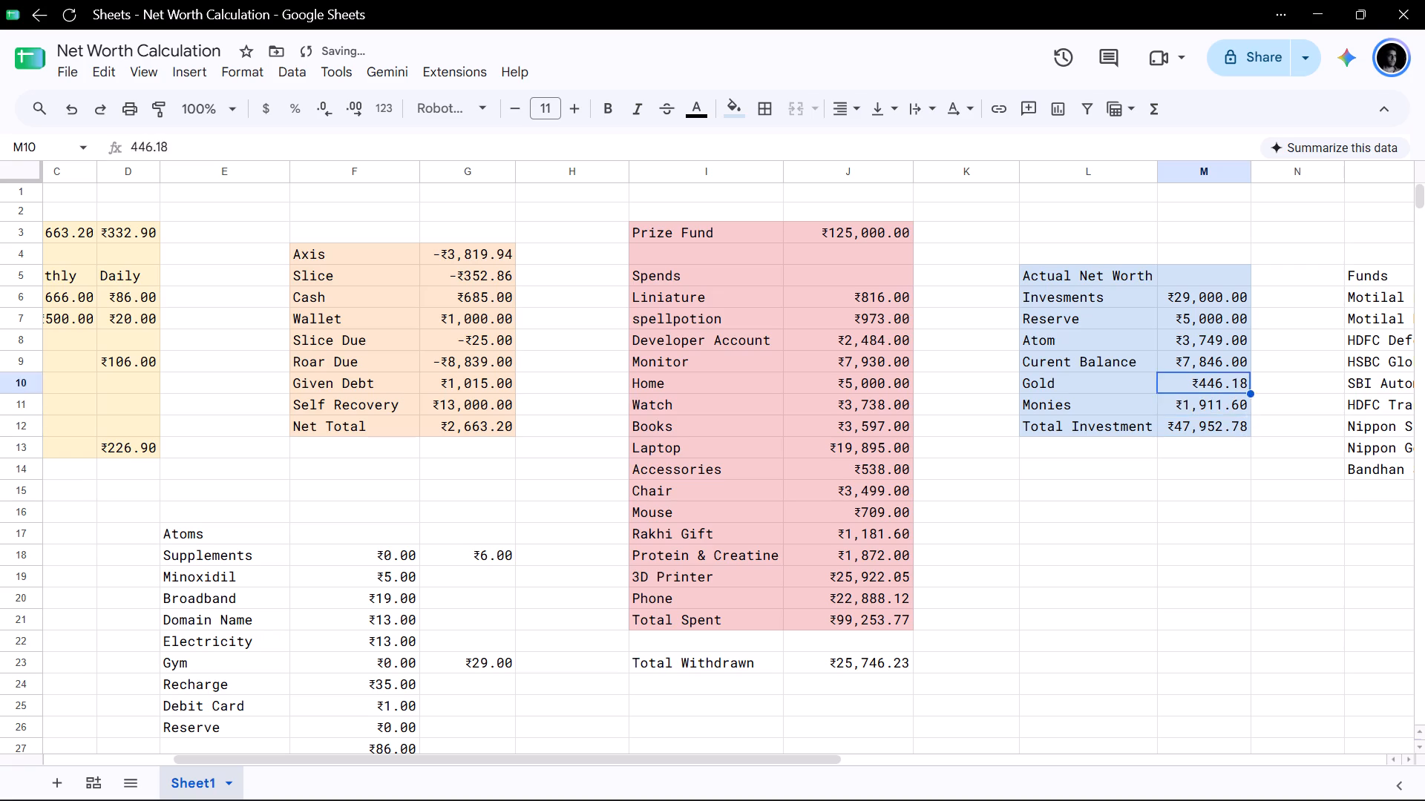
{"action": "key", "text": "Up"}
{"action": "key", "text": "Up"}
{"action": "key", "text": "Up"}
{"action": "key", "text": "Up"}
{"action": "key", "text": "Up"}
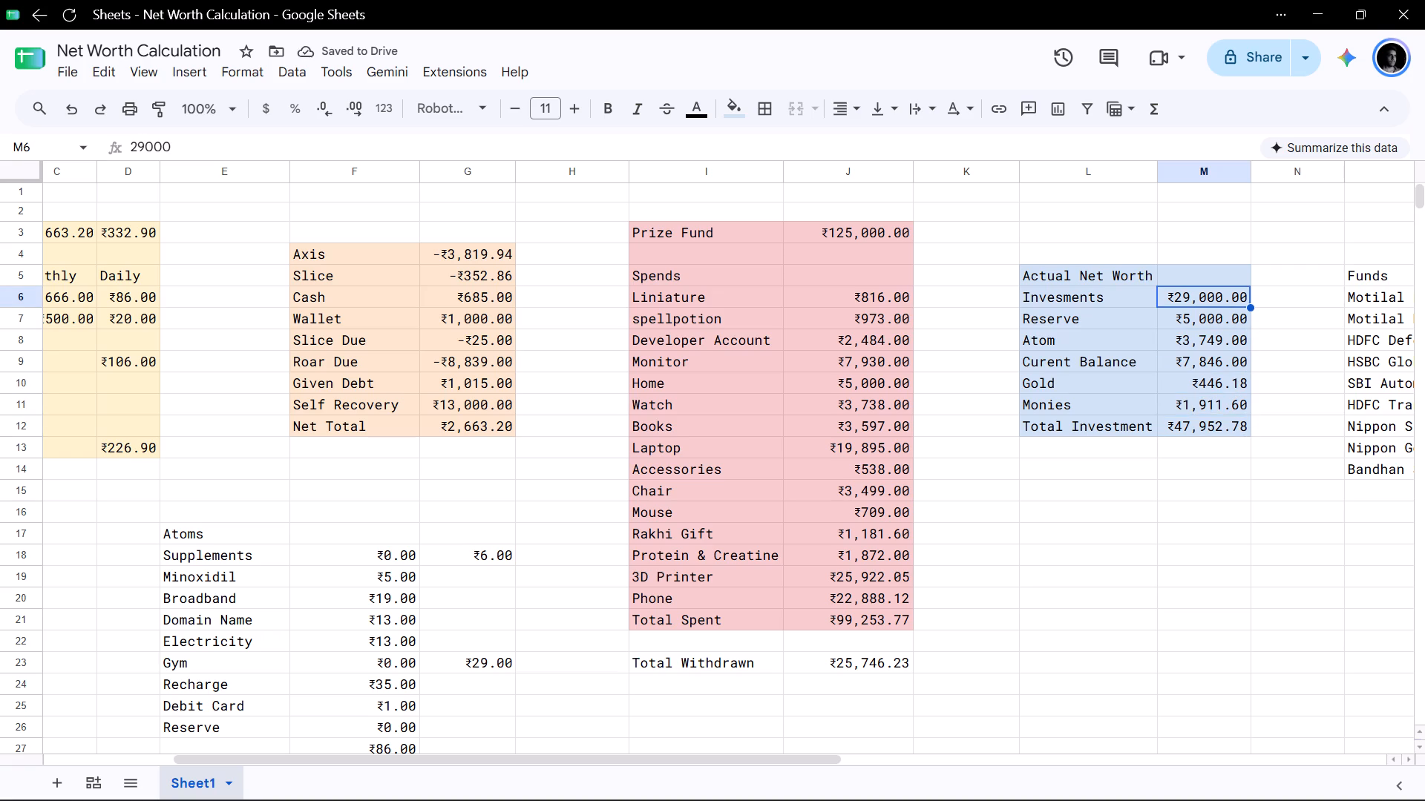
{"action": "key", "text": "Down"}
{"action": "type", "text": "11"}
{"action": "key", "text": "8"}
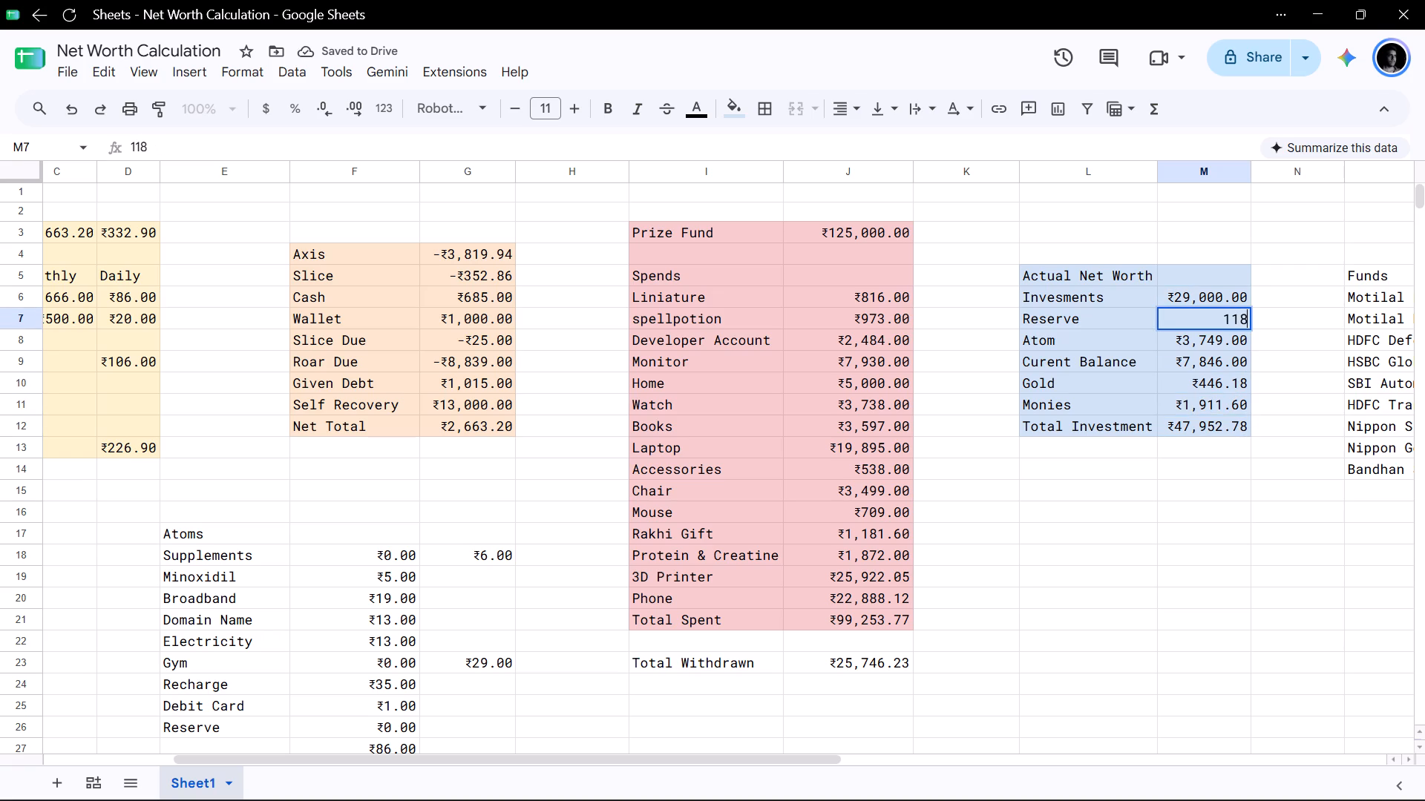
{"action": "type", "text": "0."}
{"action": "type", "text": "06"}
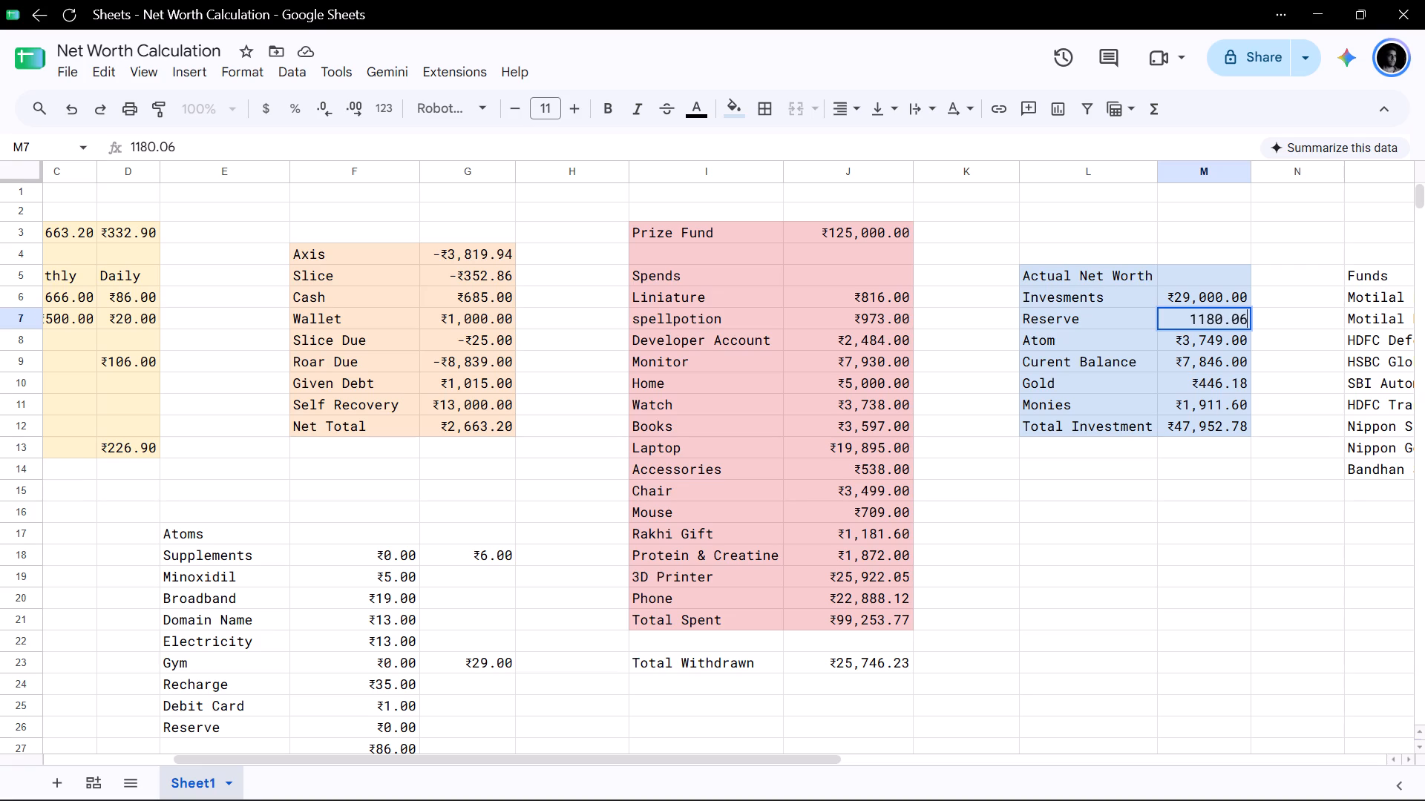
{"action": "key", "text": "Return"}
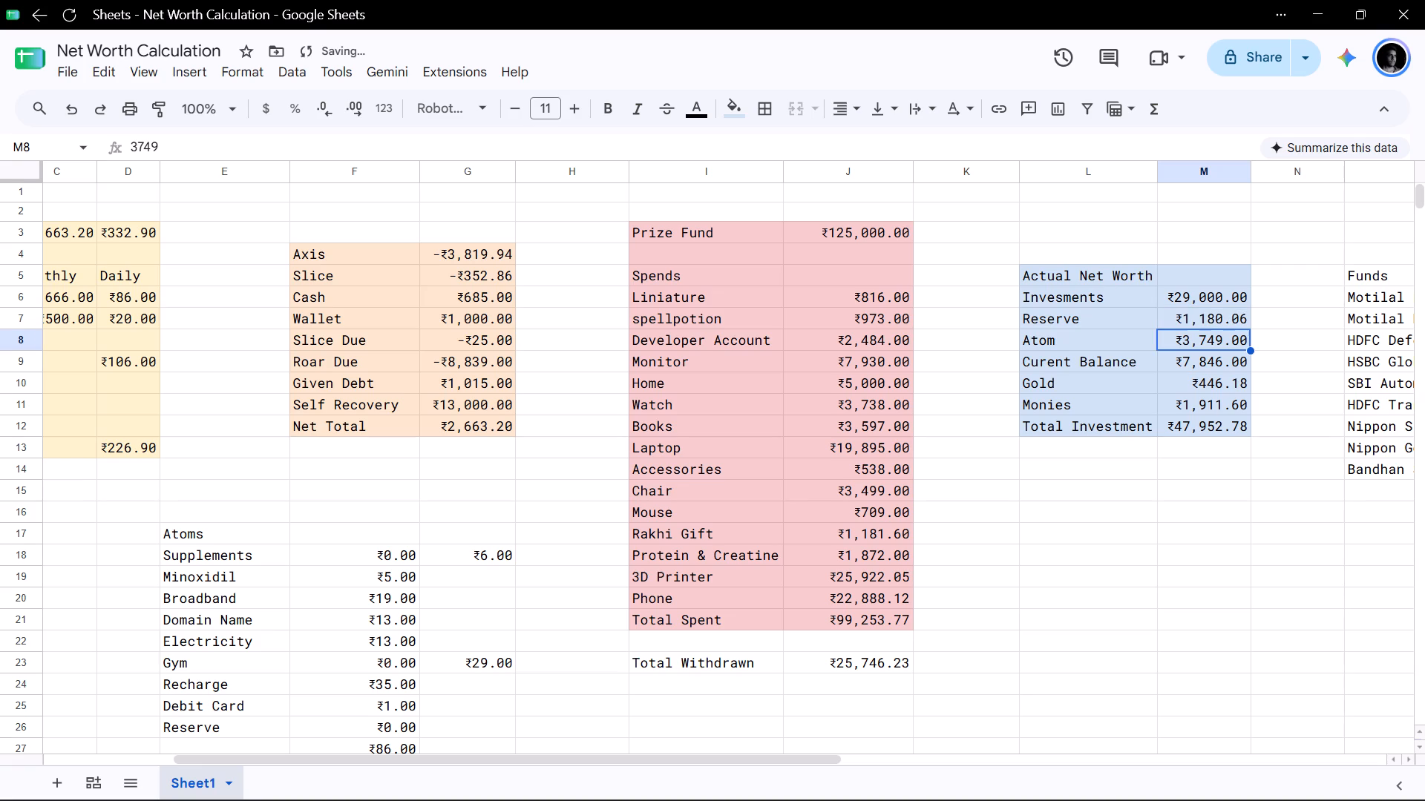
Review the Invesments, Reserve, Atom and Curent Balance amounts in the Actual Net Worth table.
{"action": "key", "text": "Up"}
{"action": "key", "text": "Up"}
{"action": "key", "text": "Down"}
{"action": "key", "text": "Down"}
{"action": "key", "text": "Up"}
{"action": "key", "text": "Up"}
{"action": "key", "text": "Up"}
{"action": "key", "text": "Down"}
{"action": "key", "text": "Down"}
{"action": "key", "text": "Down"}
{"action": "key", "text": "Down"}
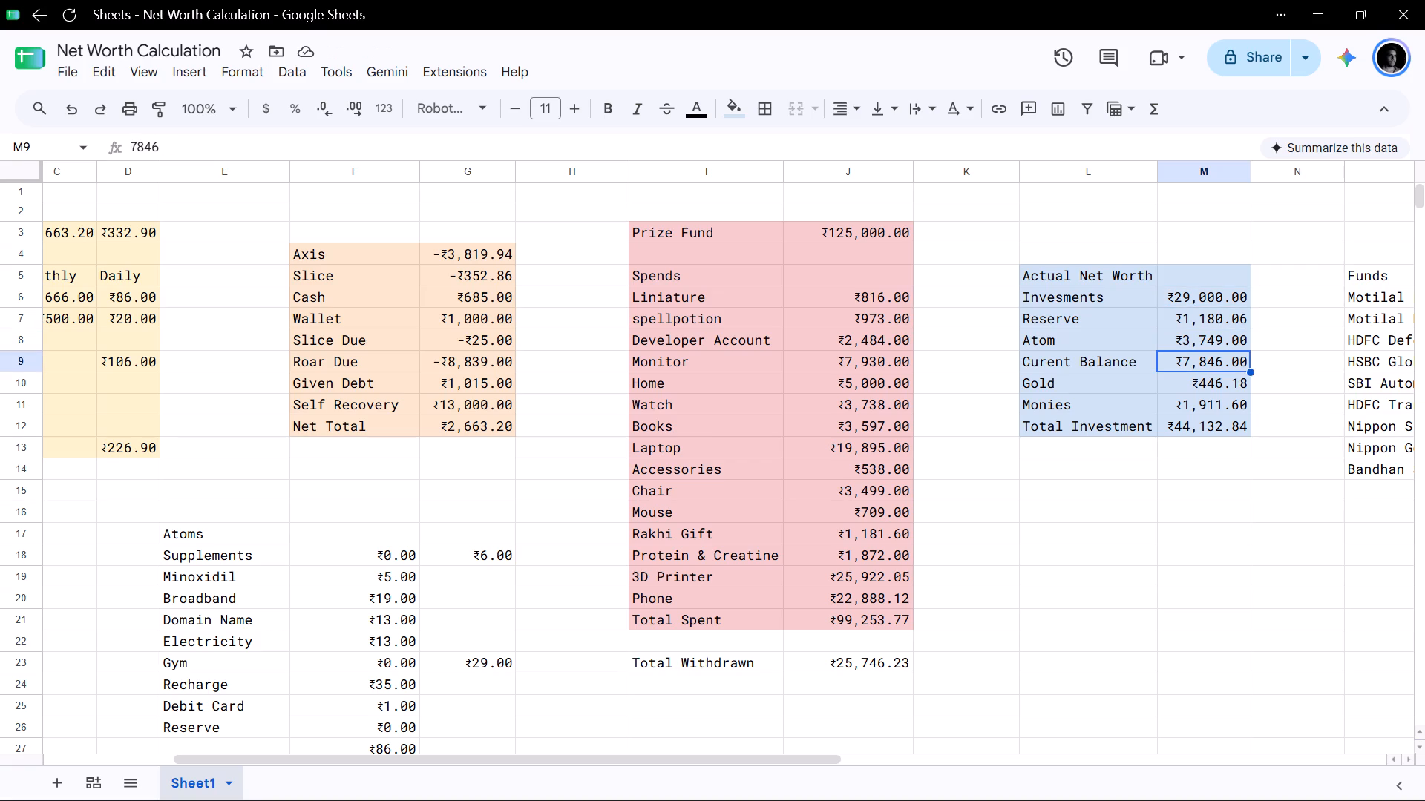
Clear the Self Recovery entry above Net Total, removing both its amount in G11 and its label in F11.
{"action": "left_click", "coordinate": [445, 404]}
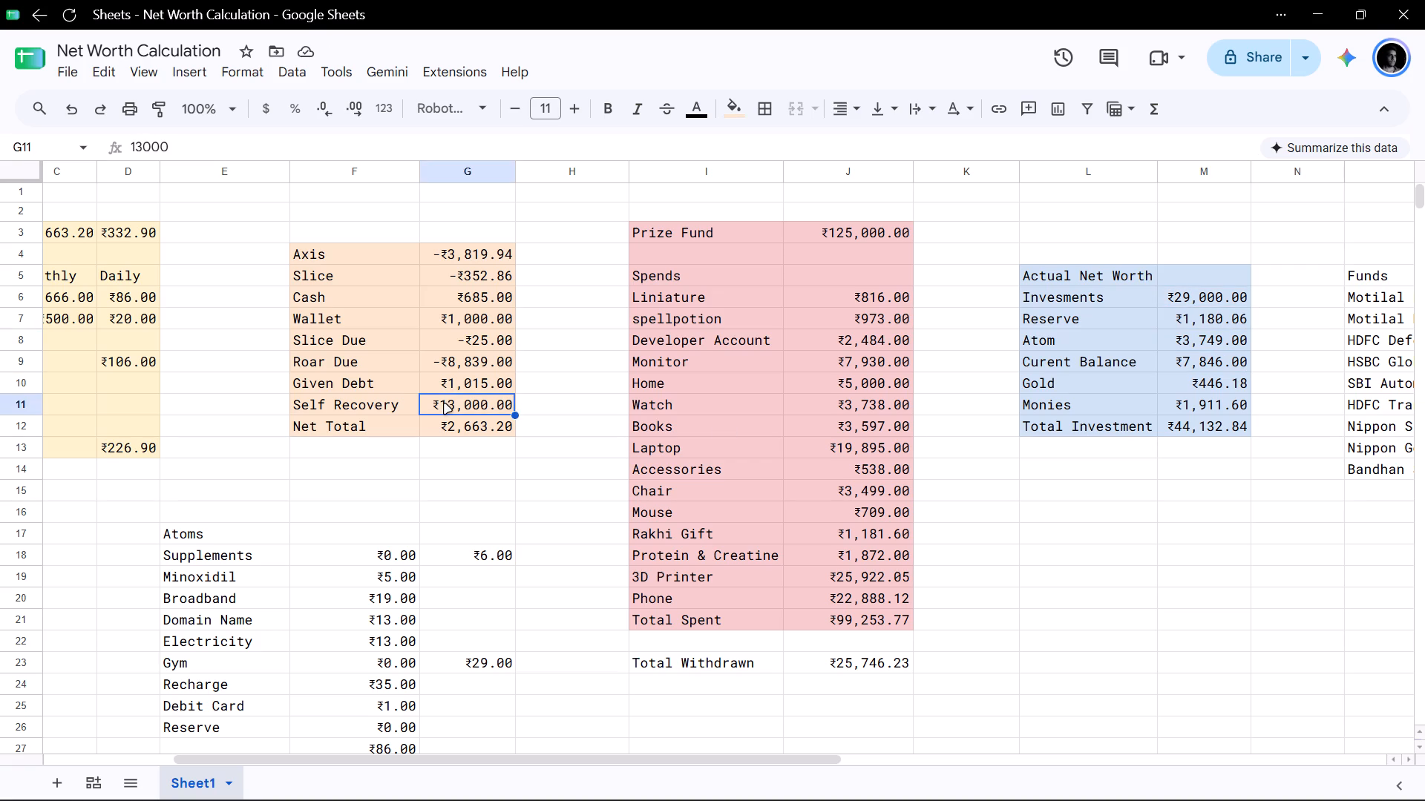
{"action": "key", "text": "Delete"}
{"action": "key", "text": "Left"}
{"action": "key", "text": "Delete"}
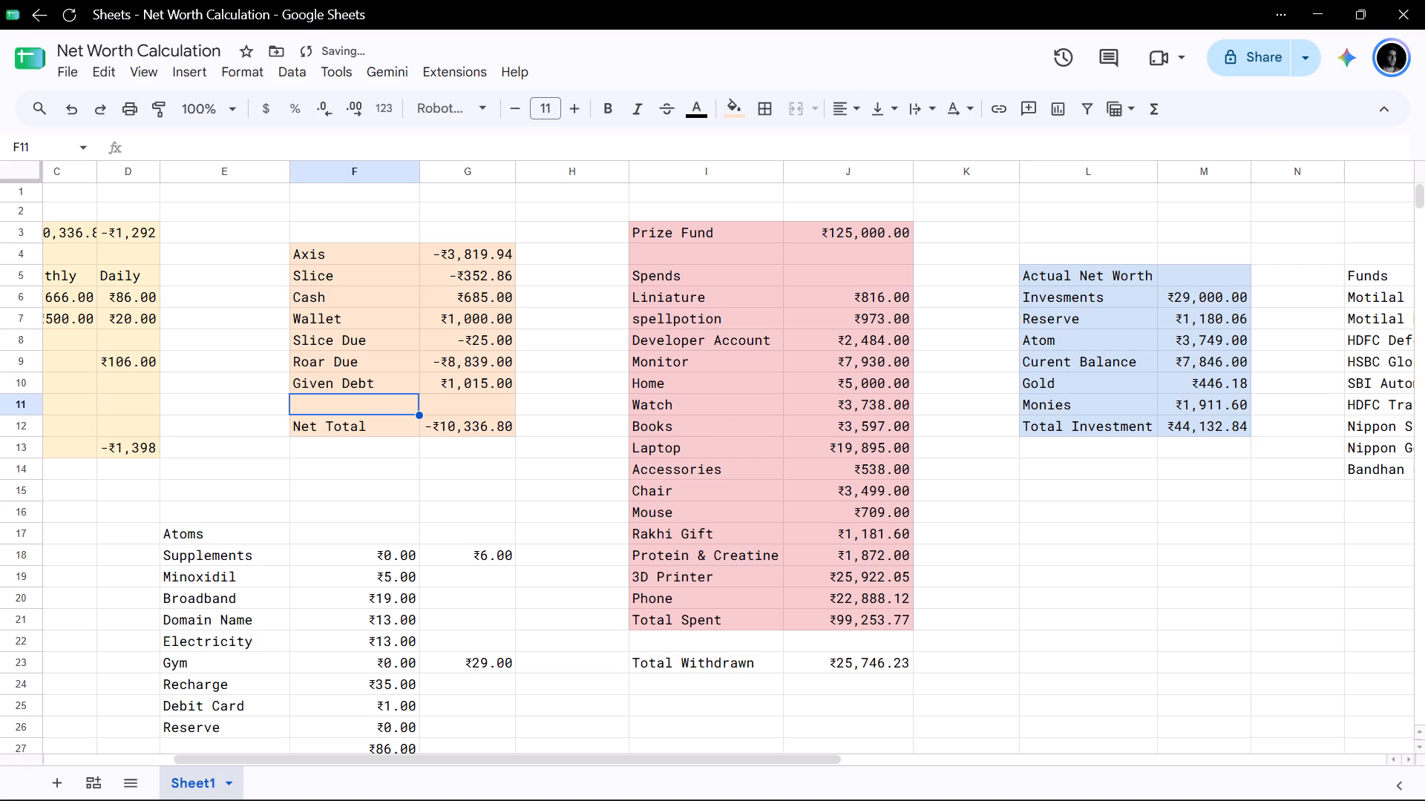
Check the Net Total formula in G12 and the entries feeding it, from Axis down to Given Debt.
{"action": "left_click", "coordinate": [545, 447]}
{"action": "left_click", "coordinate": [500, 429]}
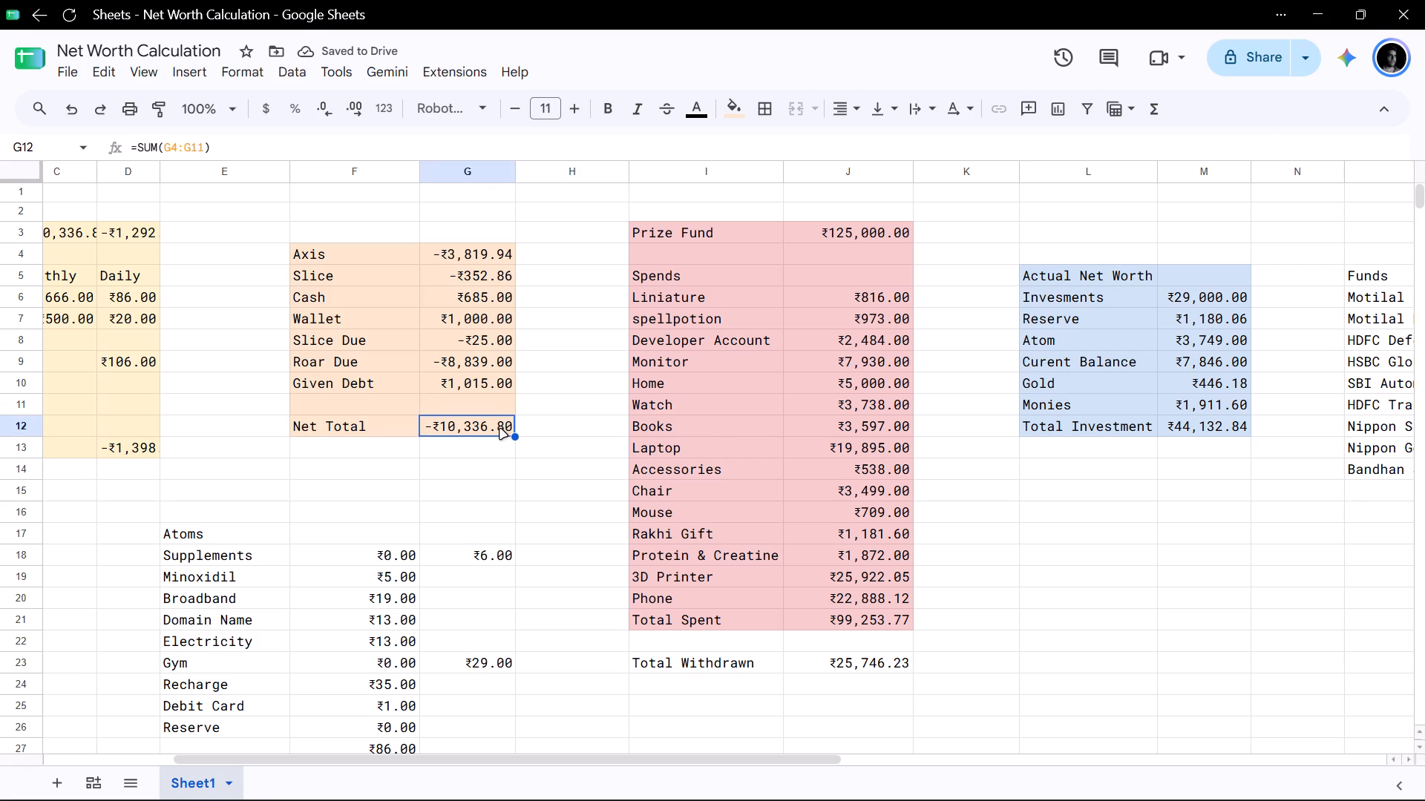
{"action": "left_click", "coordinate": [455, 257]}
{"action": "key", "text": "Down"}
{"action": "key", "text": "Down"}
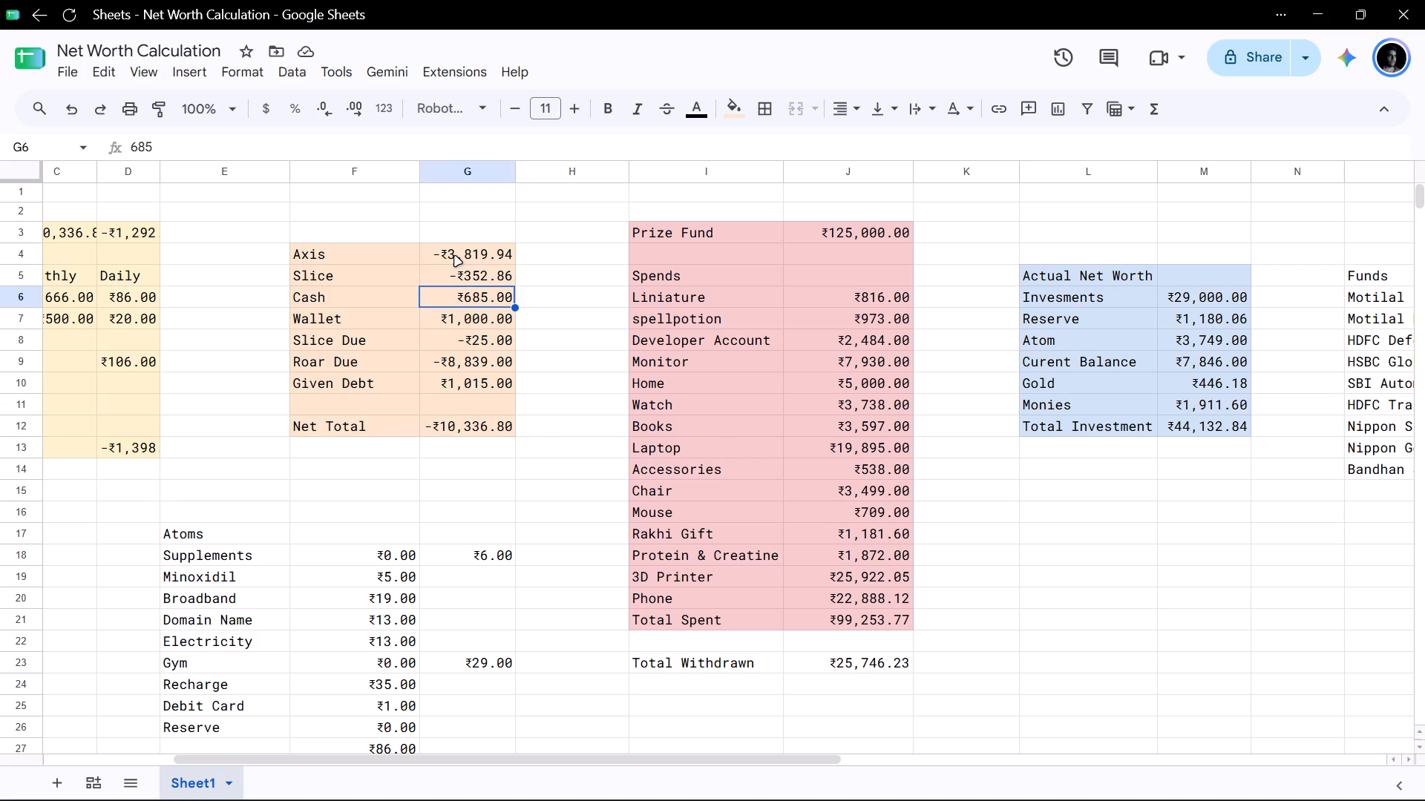
{"action": "key", "text": "Down"}
{"action": "key", "text": "Down"}
{"action": "key", "text": "Down"}
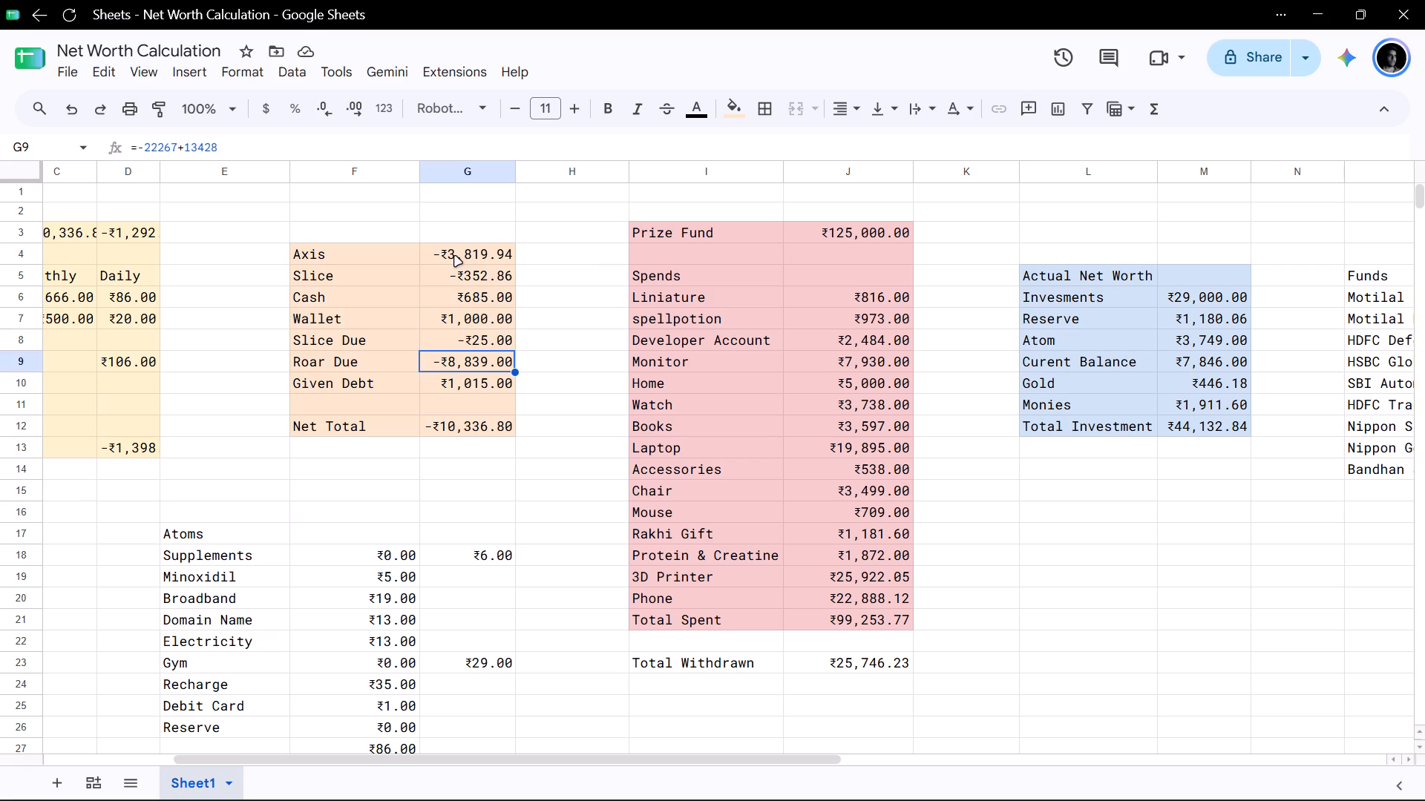
{"action": "key", "text": "Down"}
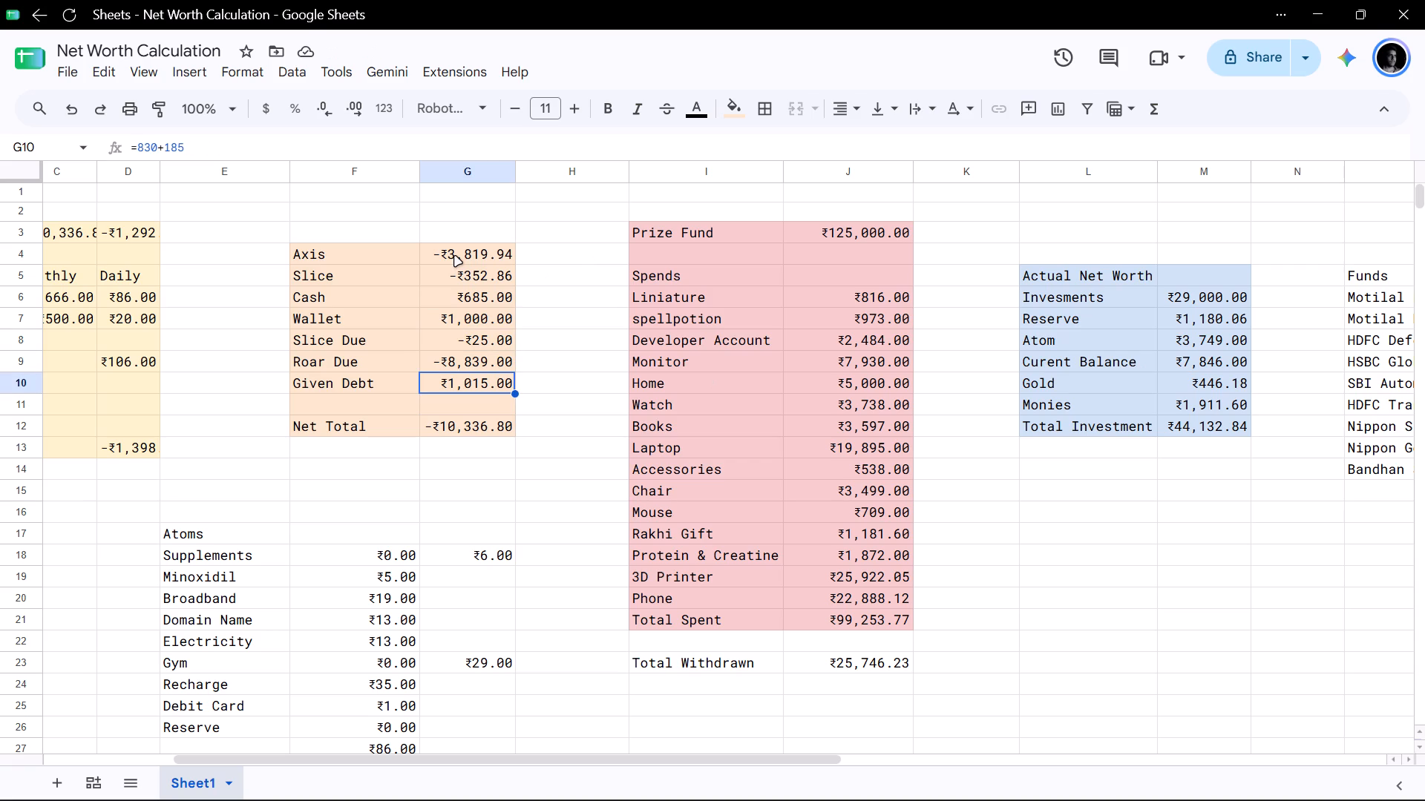
Check the individual amounts in the Actual Net Worth table, from Invesments down to Gold.
{"action": "left_click", "coordinate": [1239, 358]}
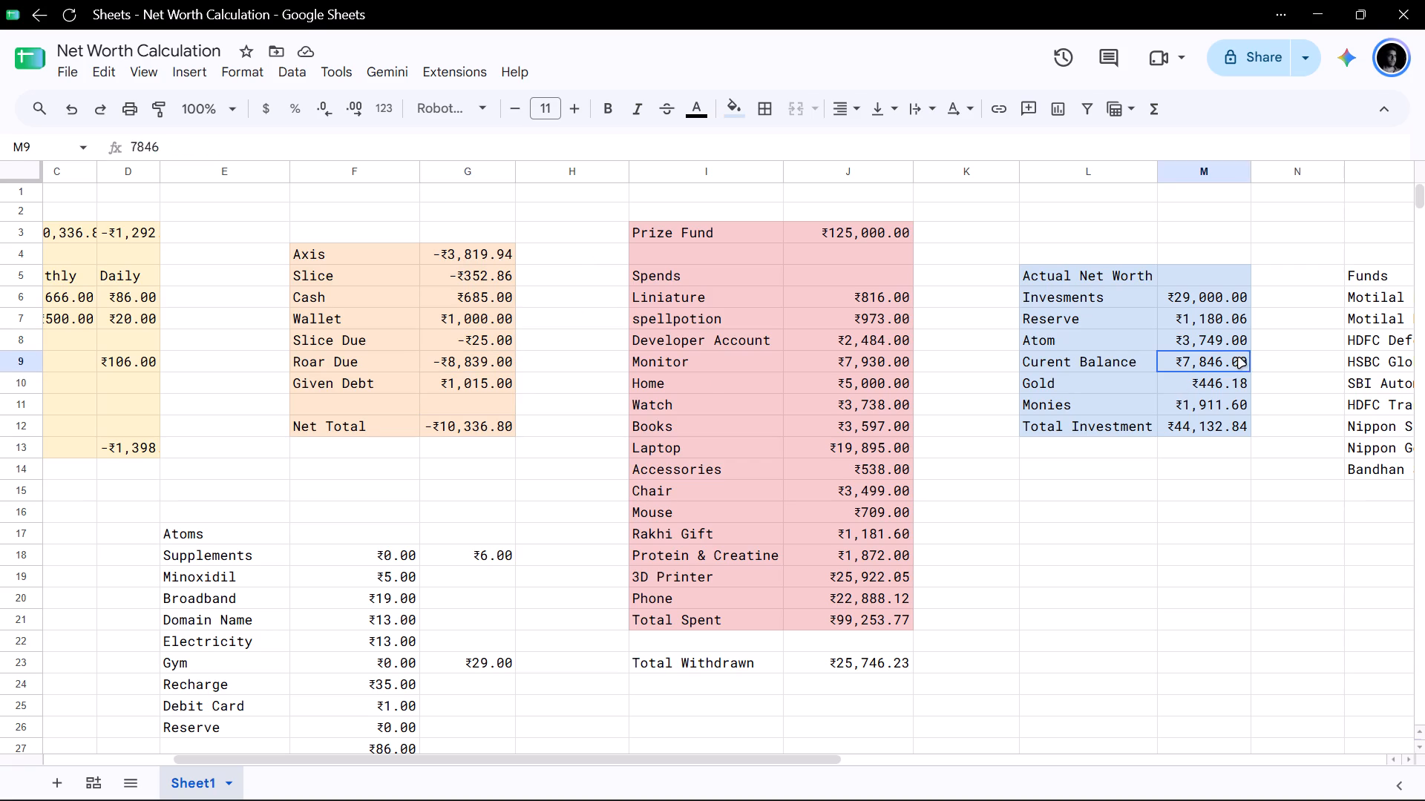
{"action": "left_click", "coordinate": [1231, 380]}
{"action": "left_click", "coordinate": [1222, 305]}
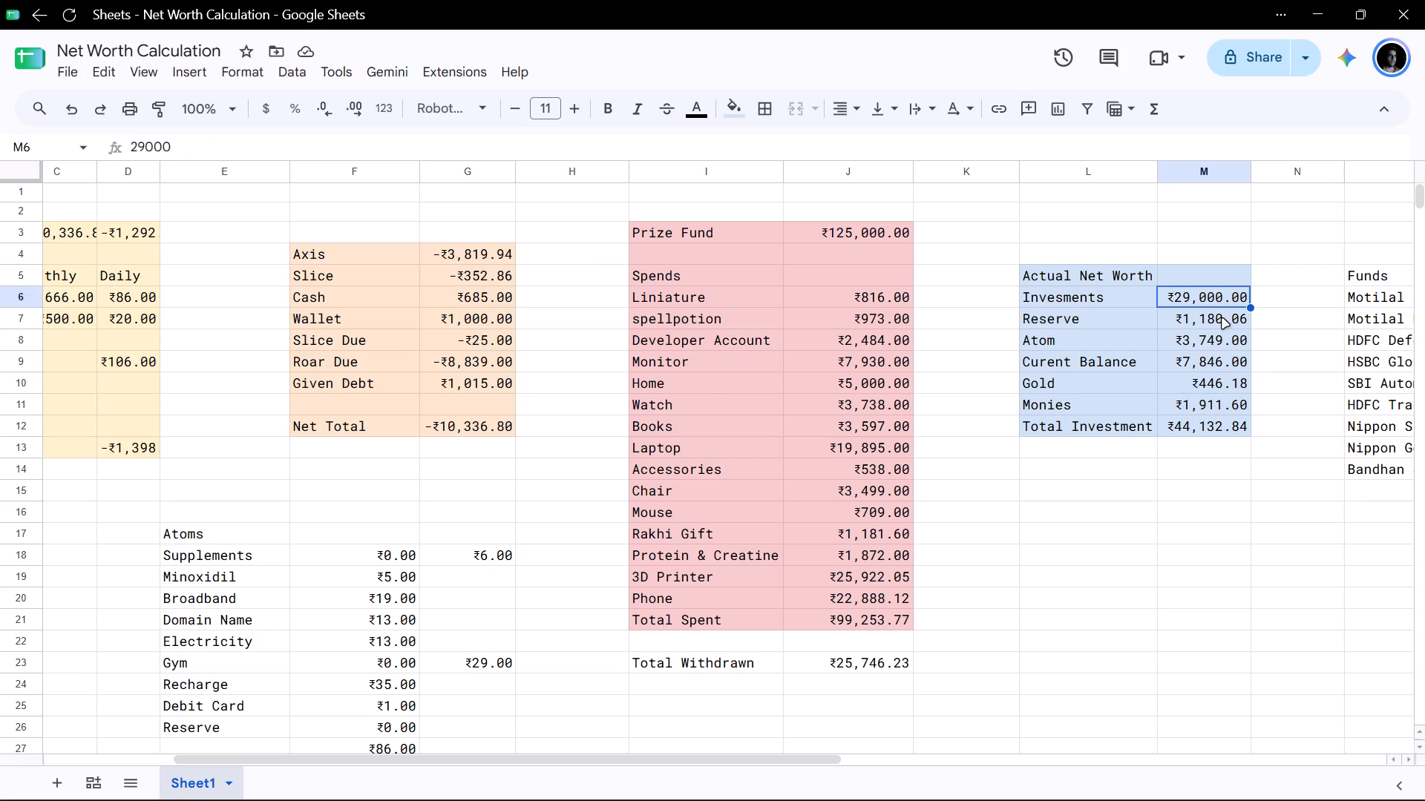
{"action": "left_click", "coordinate": [1222, 319]}
{"action": "left_click", "coordinate": [1222, 344]}
{"action": "left_click", "coordinate": [1221, 362]}
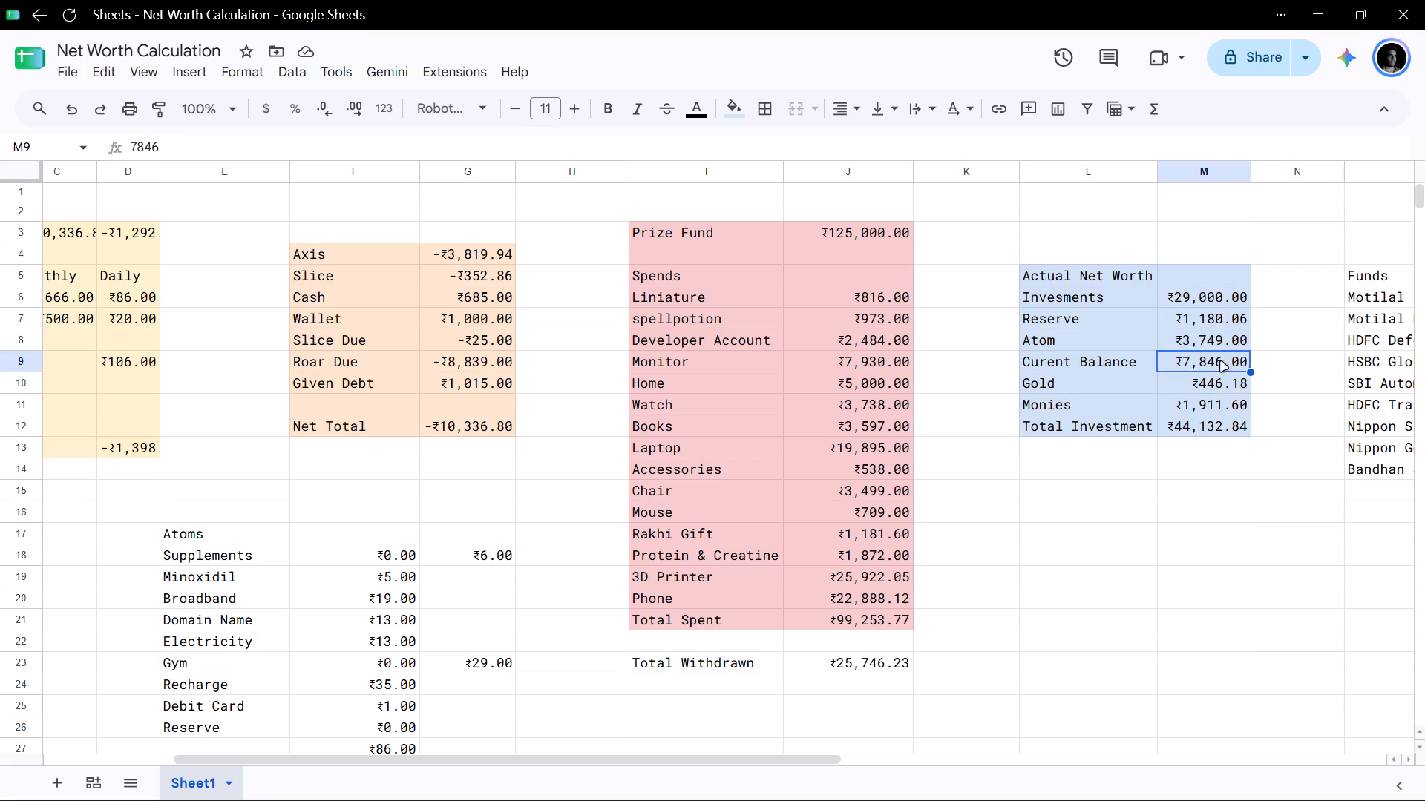
{"action": "left_click", "coordinate": [1217, 346]}
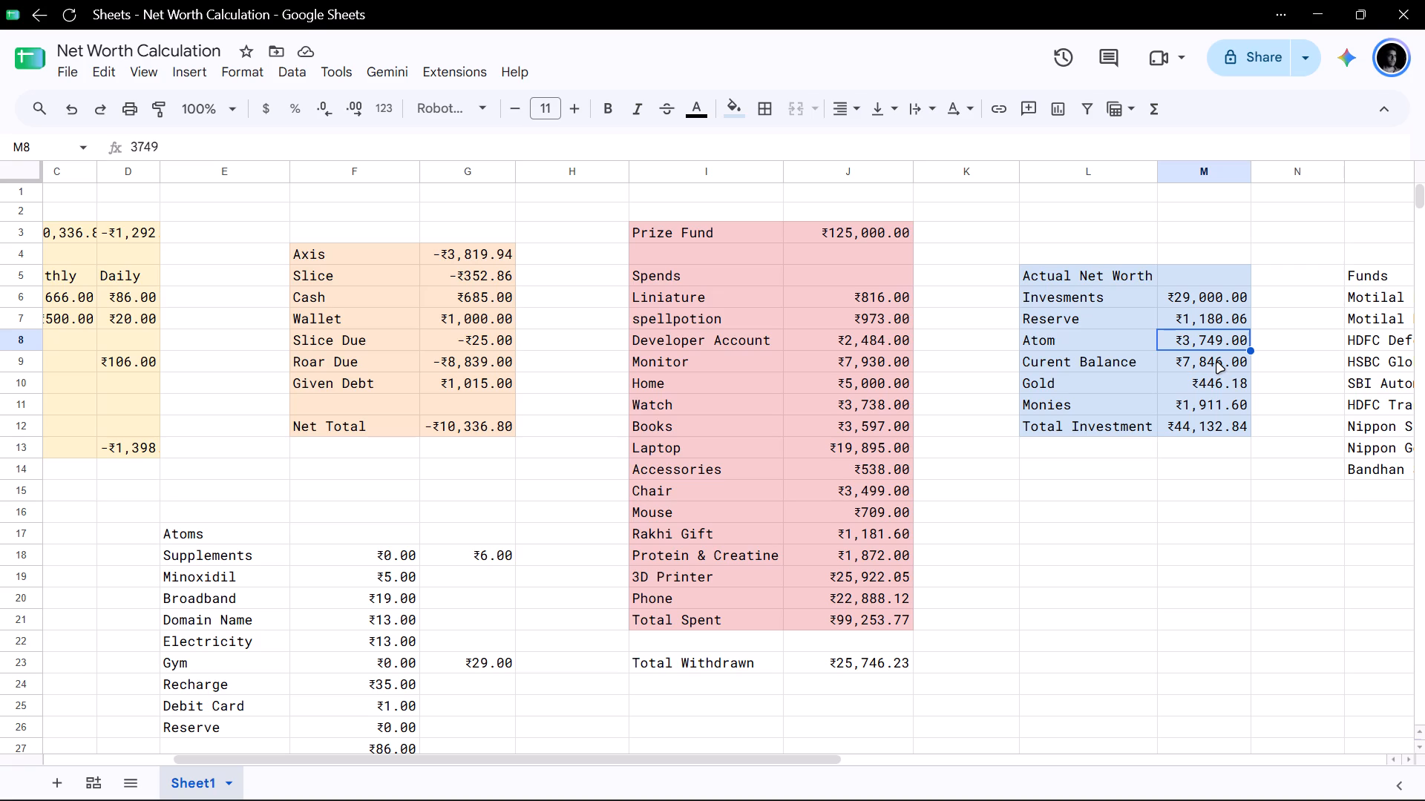
{"action": "key", "text": "Up"}
{"action": "key", "text": "Up"}
{"action": "key", "text": "Down"}
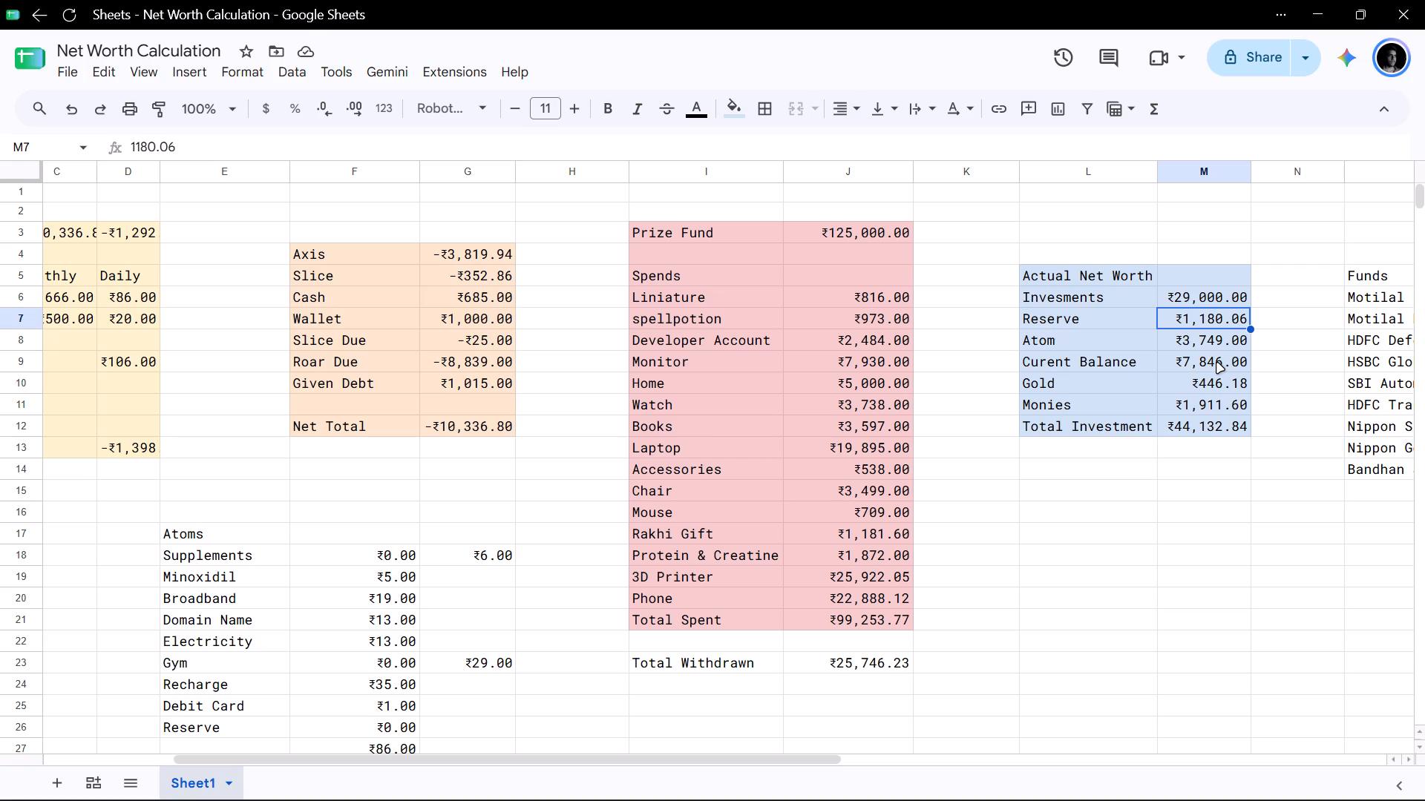
{"action": "key", "text": "Up"}
{"action": "key", "text": "Down"}
{"action": "key", "text": "Up"}
{"action": "key", "text": "Down"}
{"action": "key", "text": "Down"}
{"action": "key", "text": "Up"}
{"action": "key", "text": "Up"}
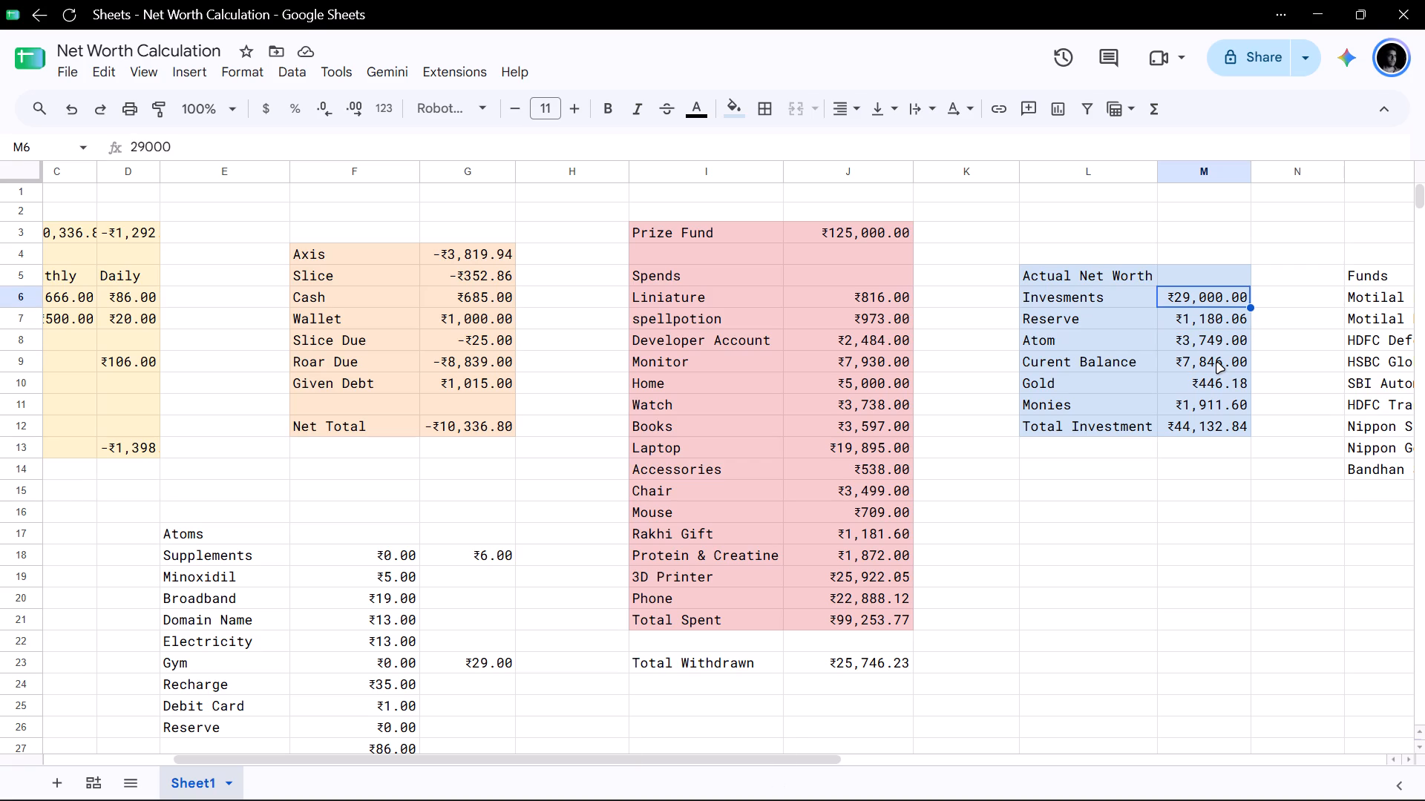
Set the Atom amount in M8 of the Actual Net Worth table to 3980.87.
{"action": "key", "text": "Down"}
{"action": "key", "text": "Down"}
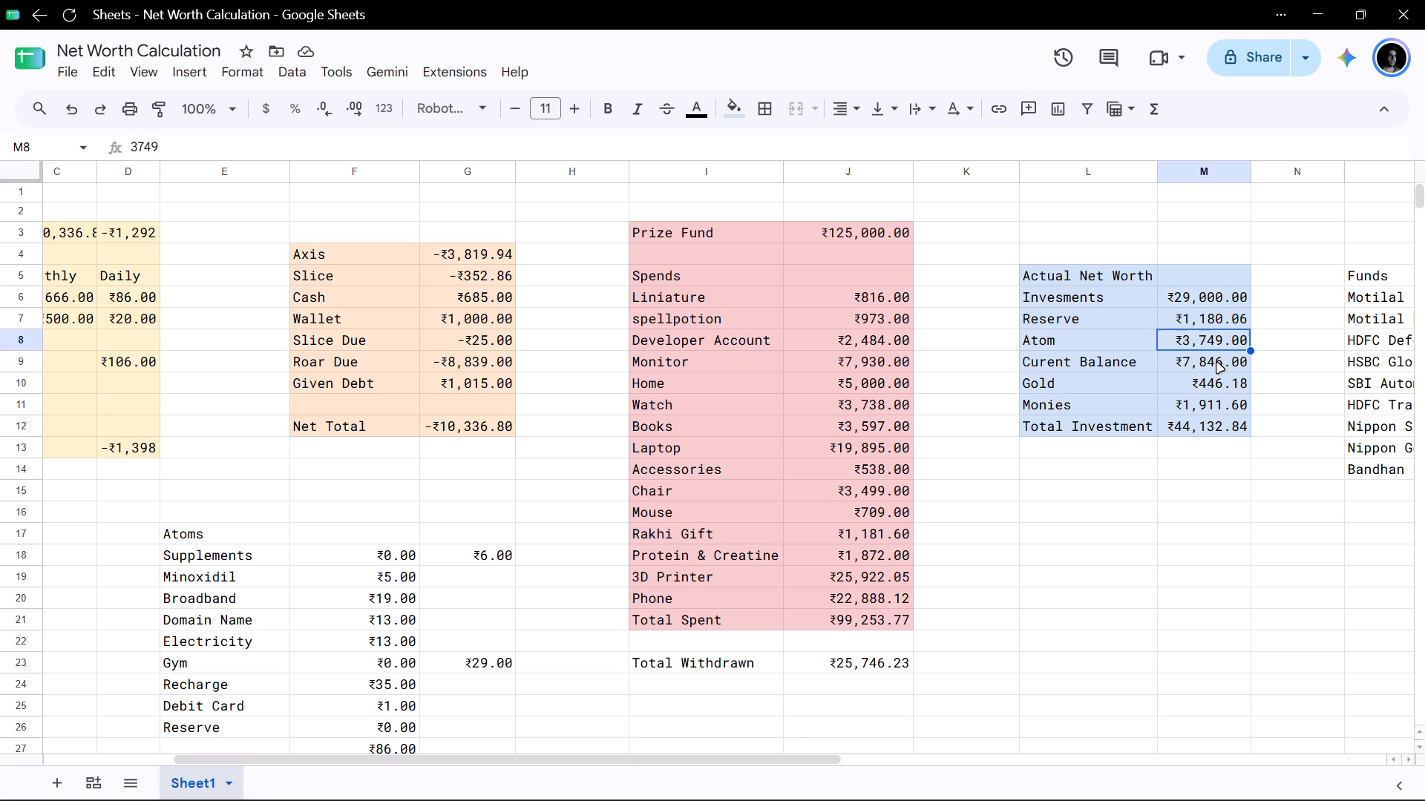
{"action": "type", "text": "39"}
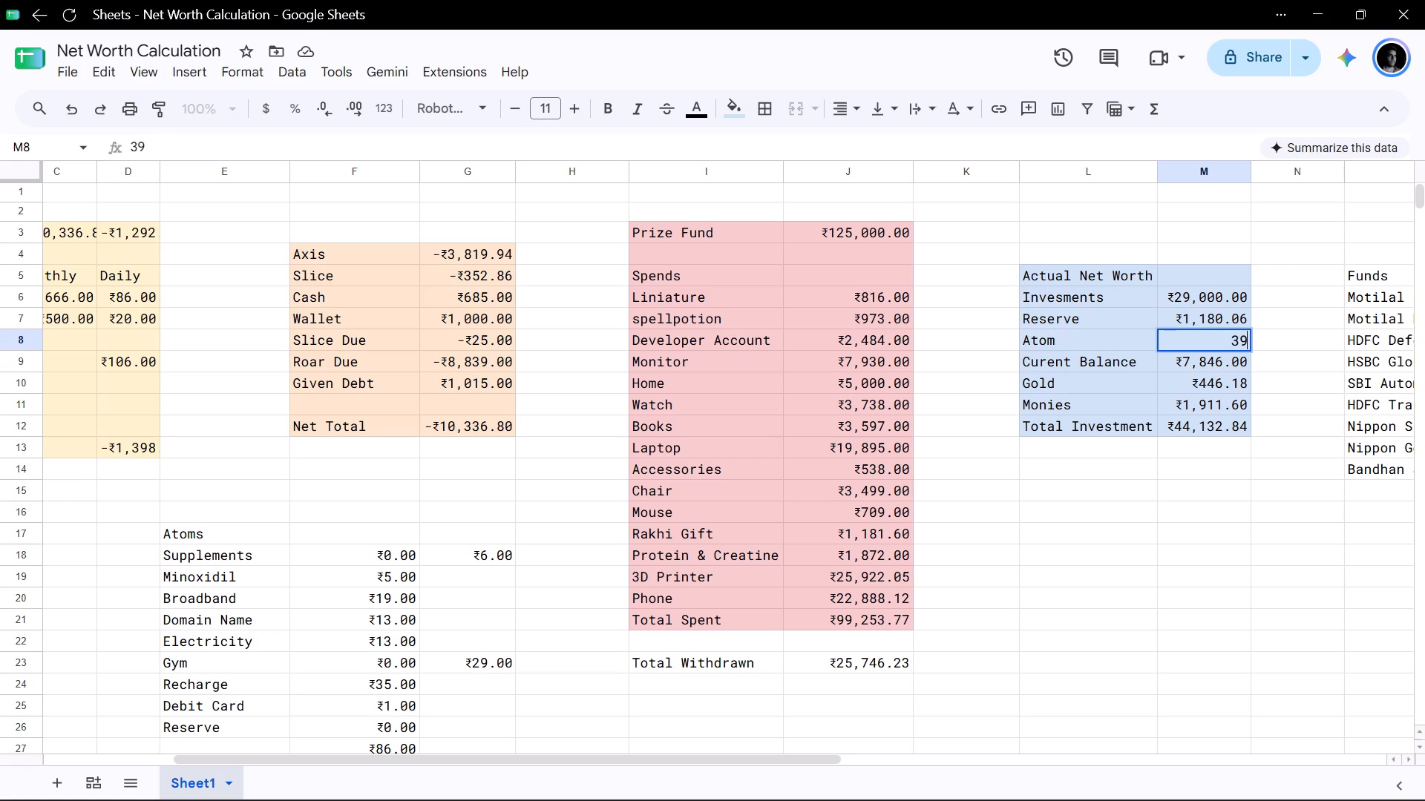
{"action": "type", "text": "80"}
{"action": "type", "text": ".87"}
{"action": "key", "text": "Return"}
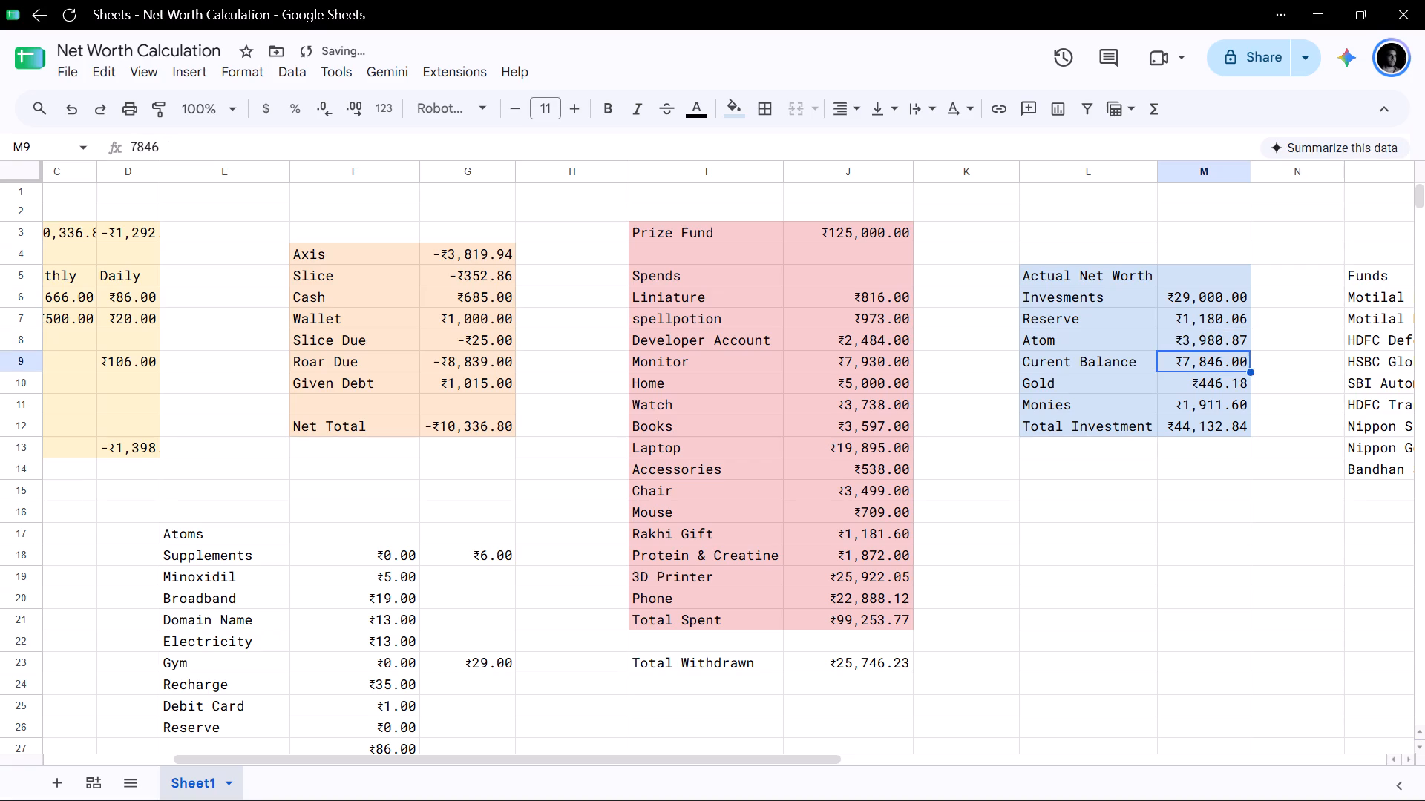
Recheck the amounts in the Actual Net Worth table, from Invesments down to Gold.
{"action": "key", "text": "Up"}
{"action": "key", "text": "Up"}
{"action": "key", "text": "Up"}
{"action": "key", "text": "Down"}
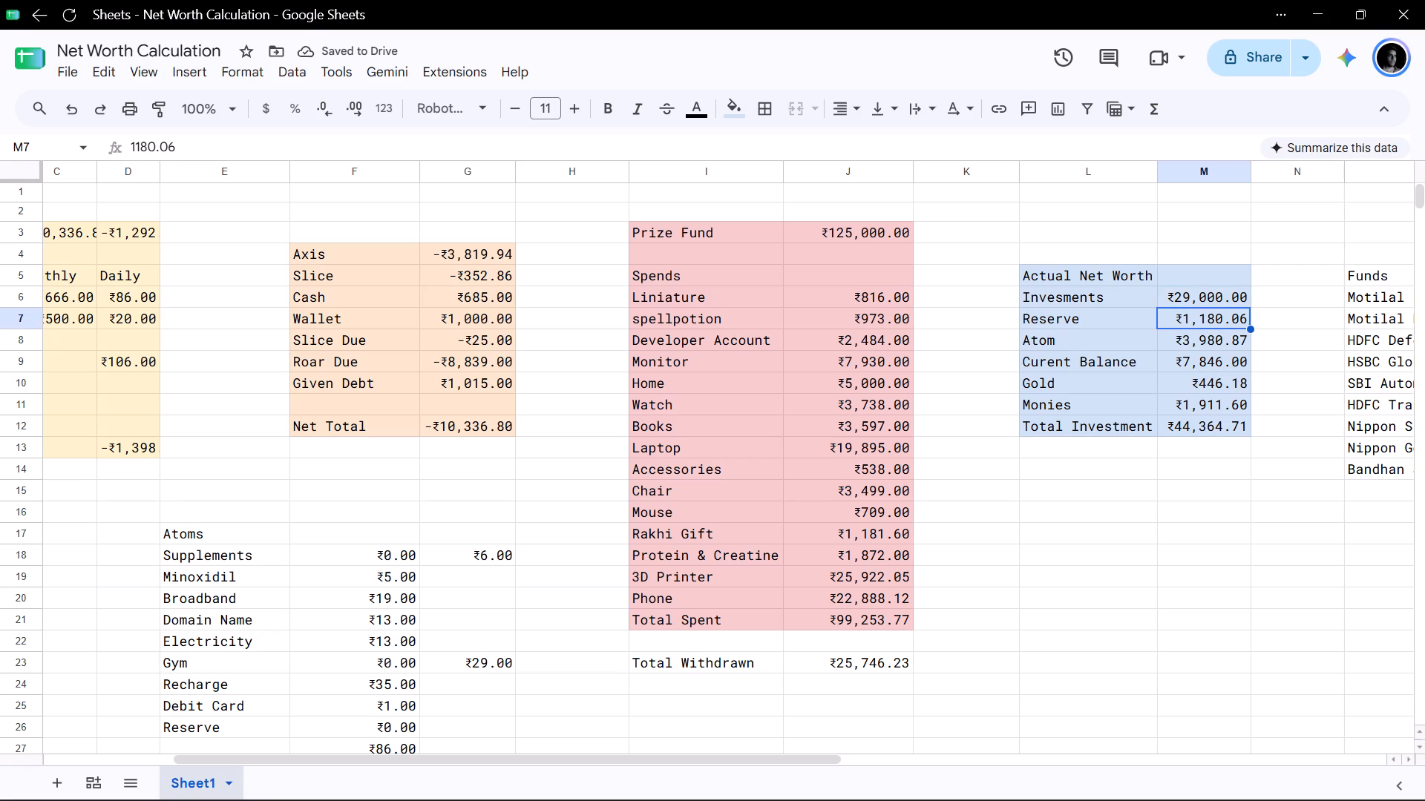
{"action": "key", "text": "Down"}
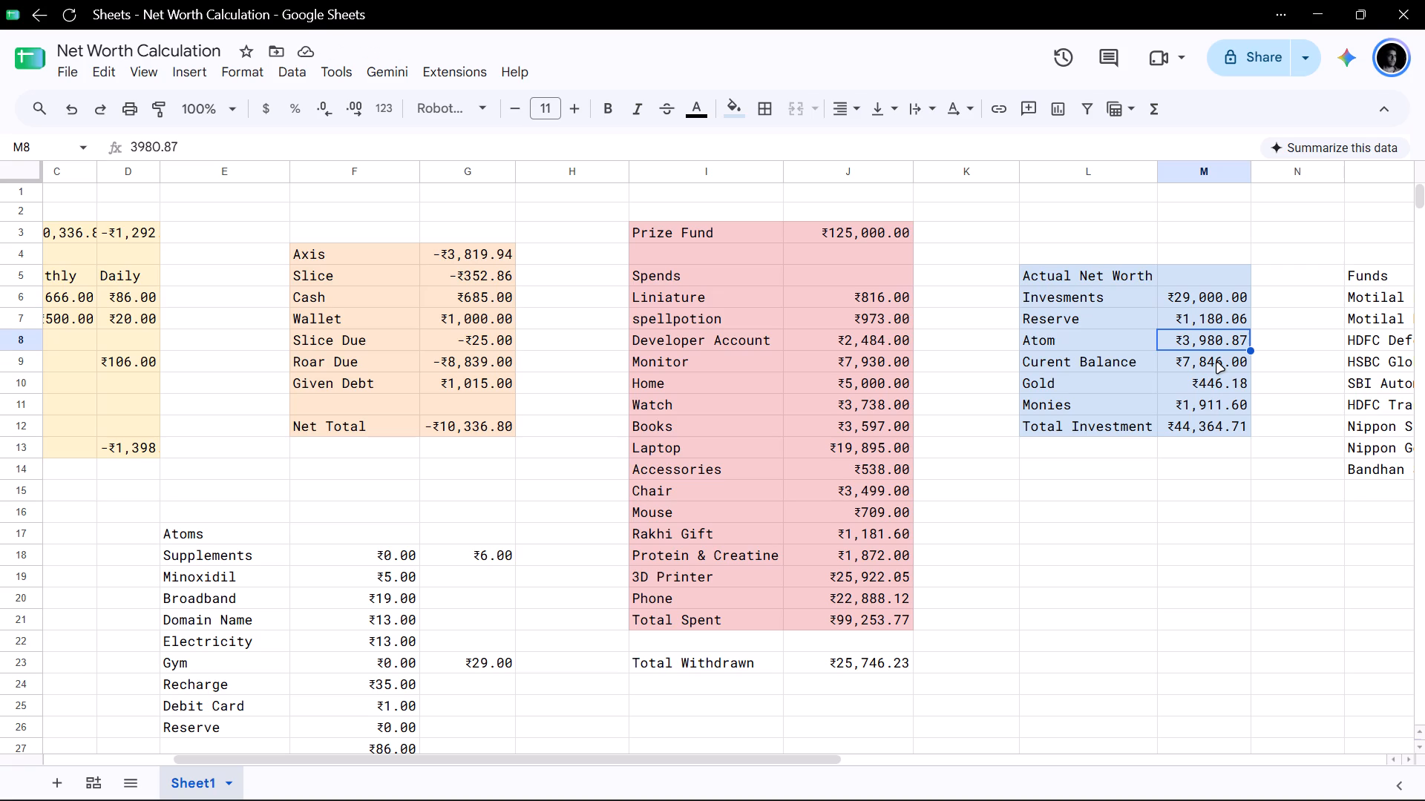
{"action": "key", "text": "Up"}
{"action": "key", "text": "Down"}
{"action": "key", "text": "Down"}
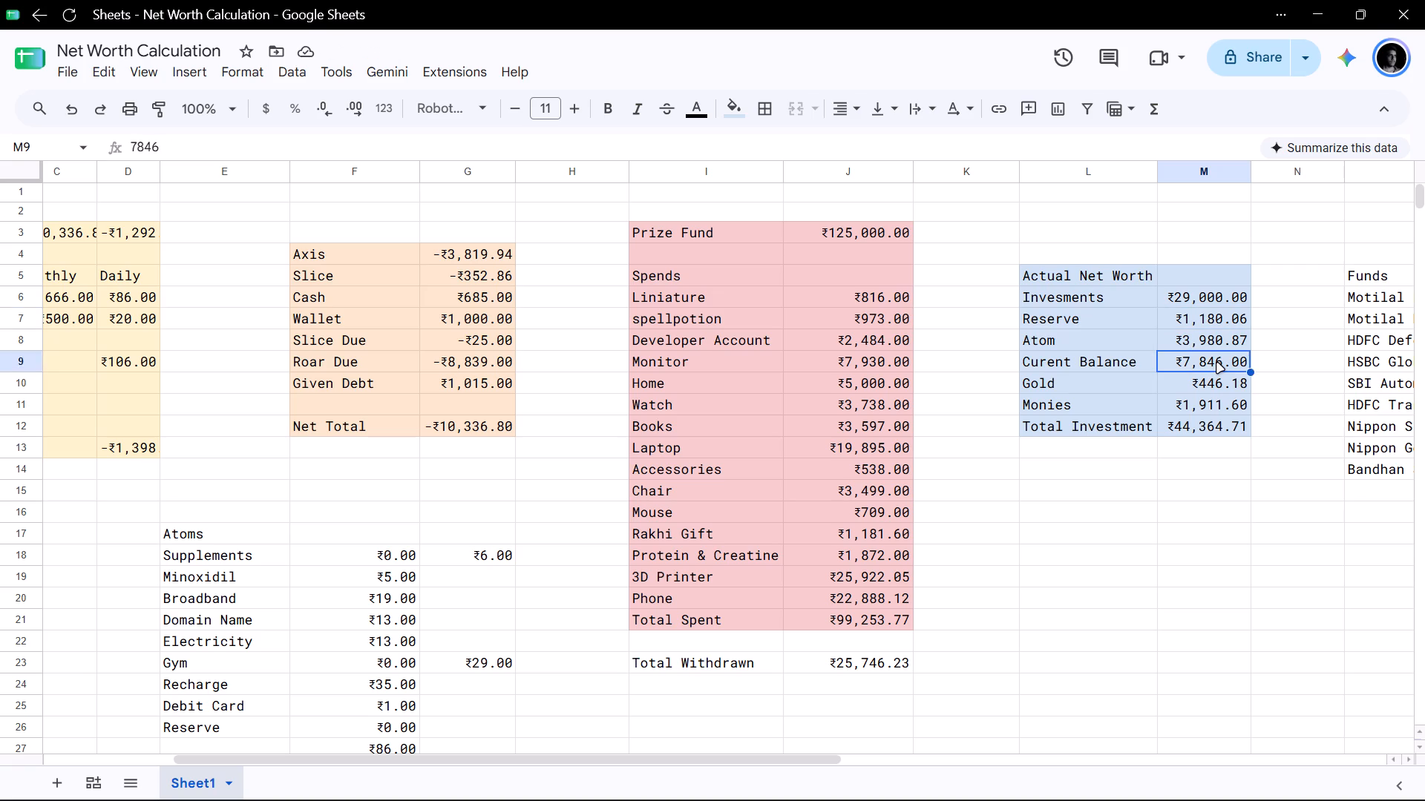
{"action": "key", "text": "Down"}
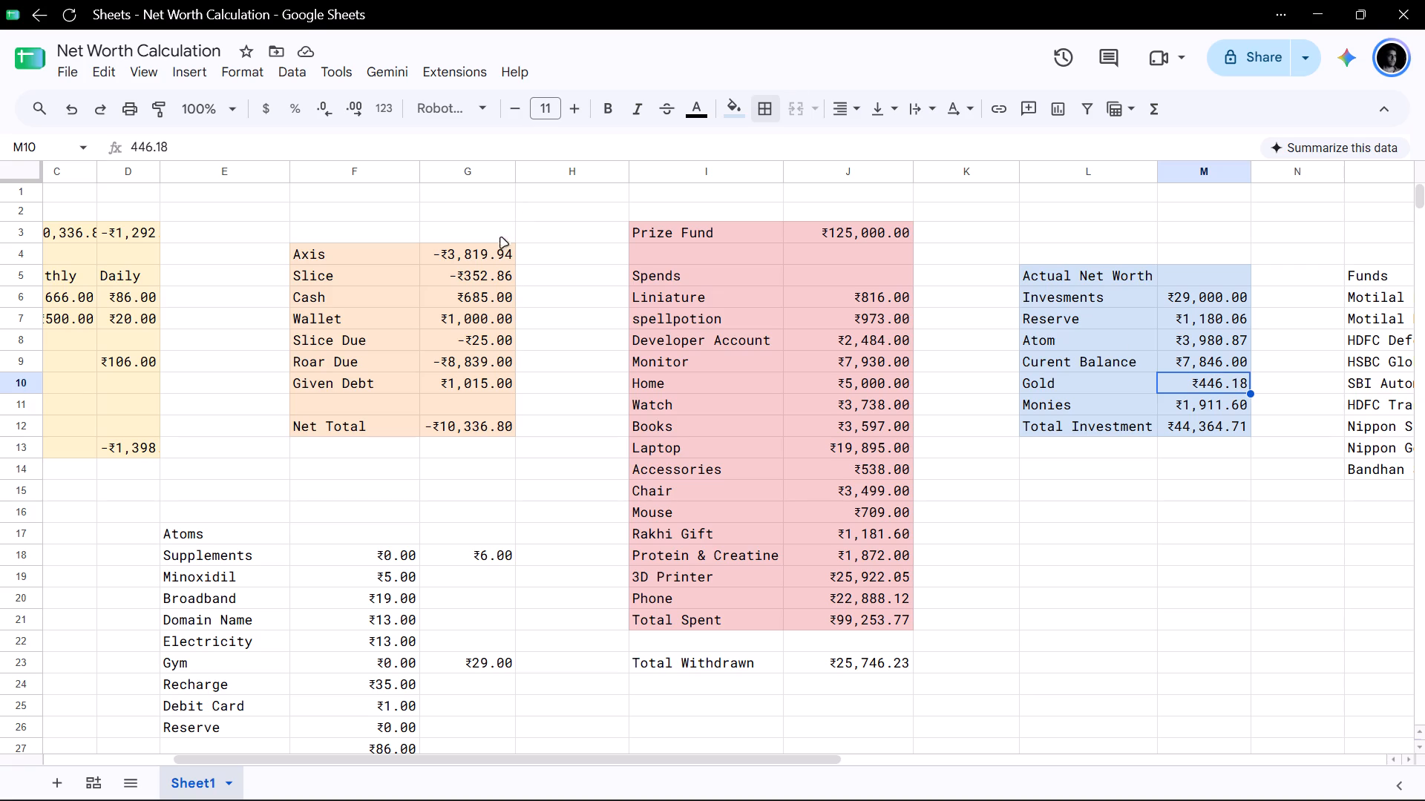
Set the Axis amount in G4 to 0.
{"action": "left_click", "coordinate": [492, 257]}
{"action": "type", "text": "0\\"}
{"action": "key", "text": "BackSpace"}
{"action": "key", "text": "Return"}
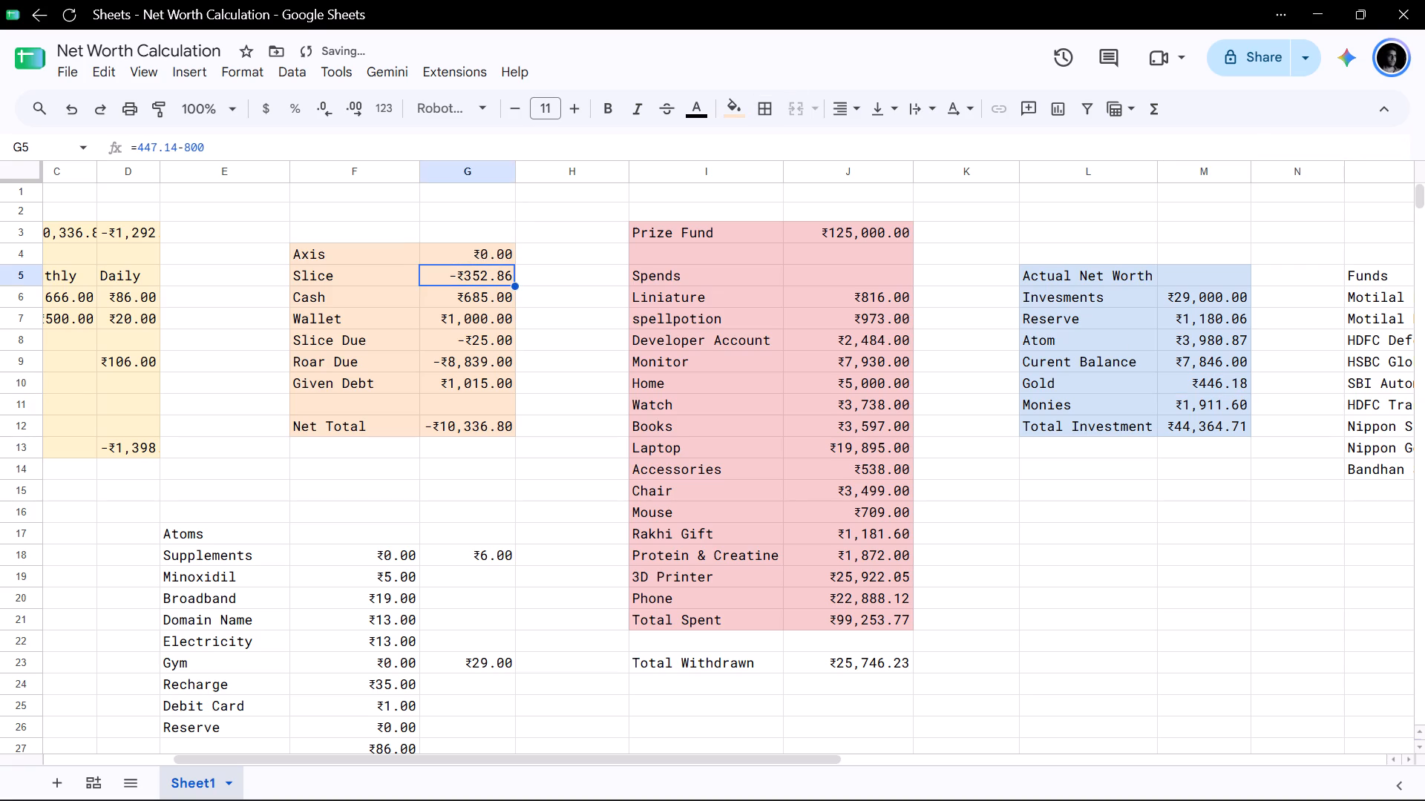
{"action": "left_click", "coordinate": [580, 243]}
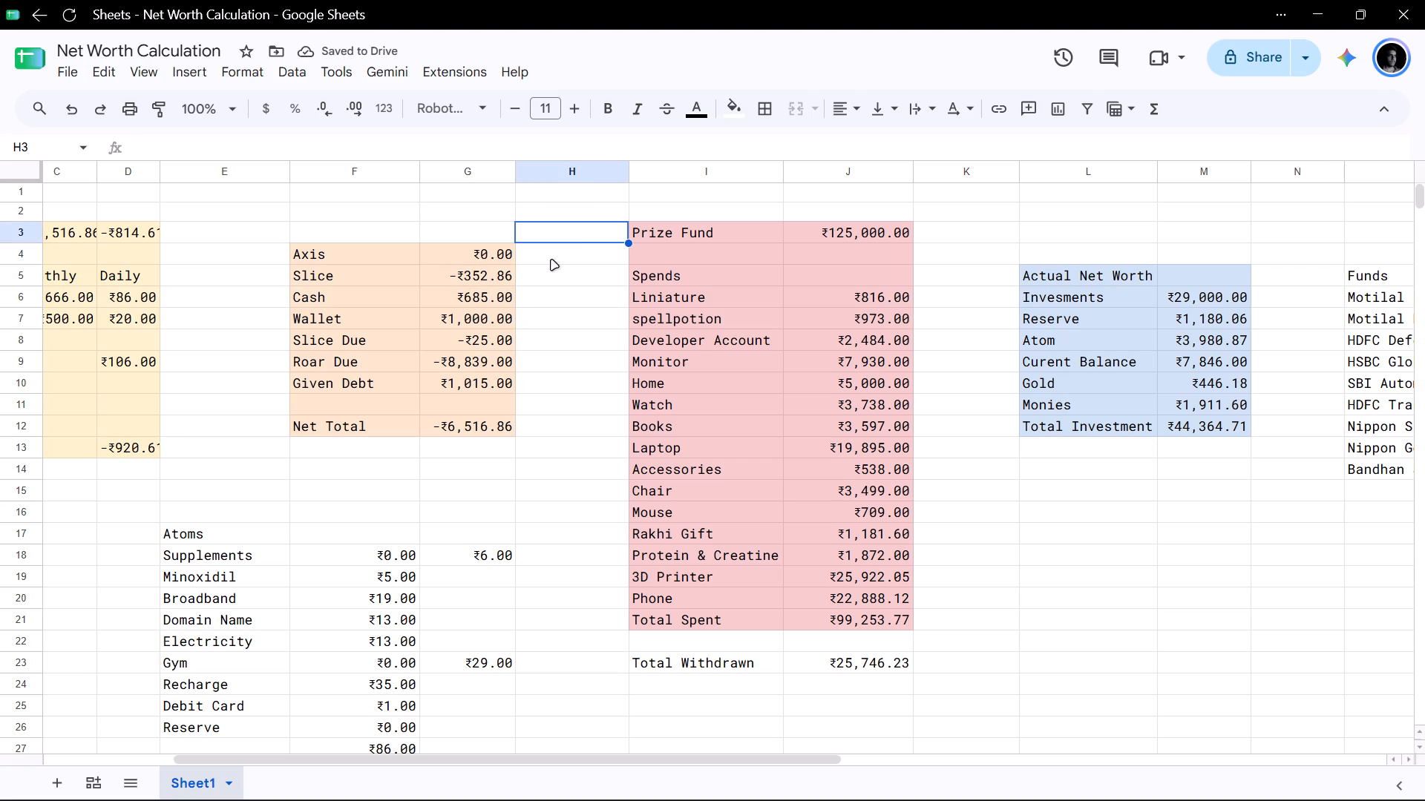
Review the account amounts feeding Net Total in column G, from Axis down to Given Debt.
{"action": "left_click", "coordinate": [509, 254]}
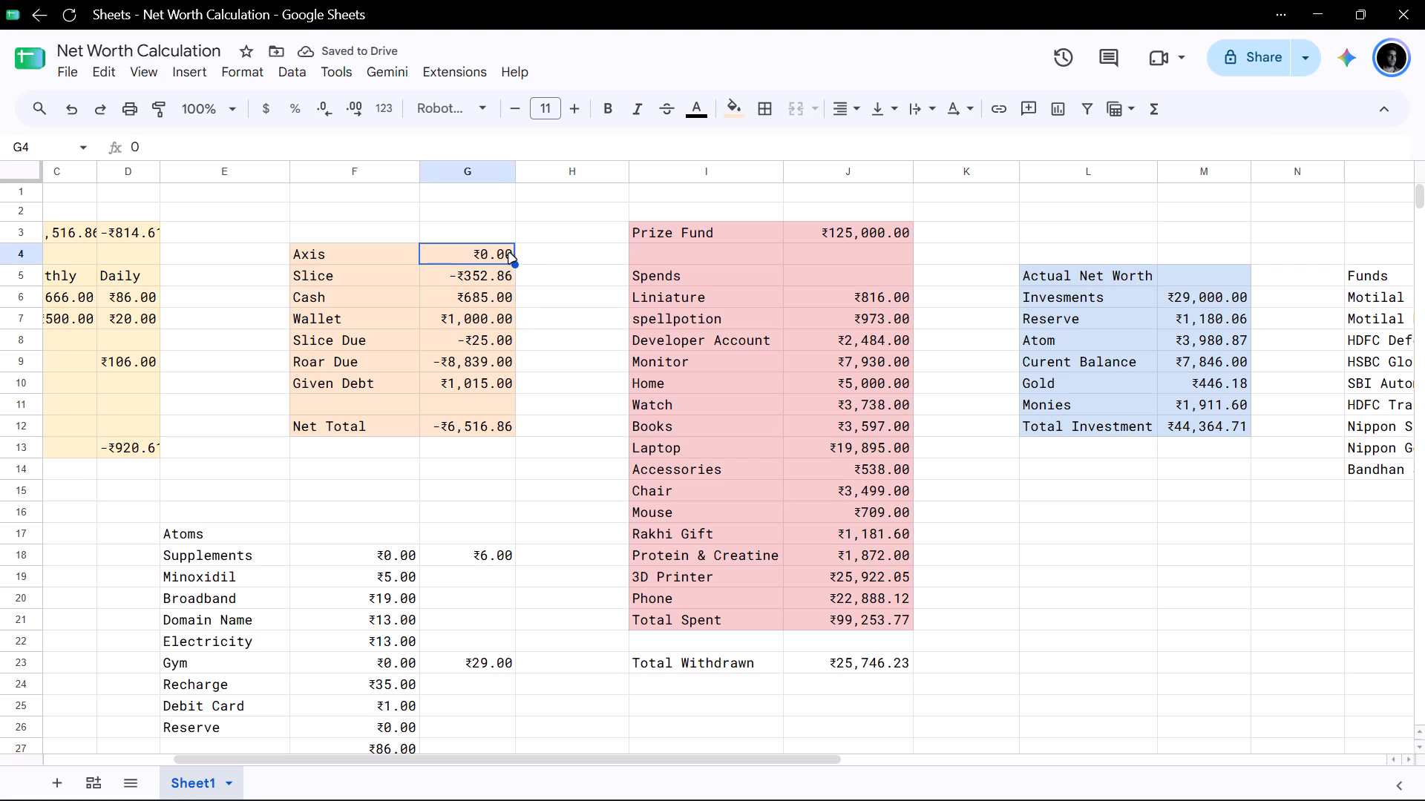
{"action": "key", "text": "Down"}
{"action": "key", "text": "Down"}
{"action": "key", "text": "Down"}
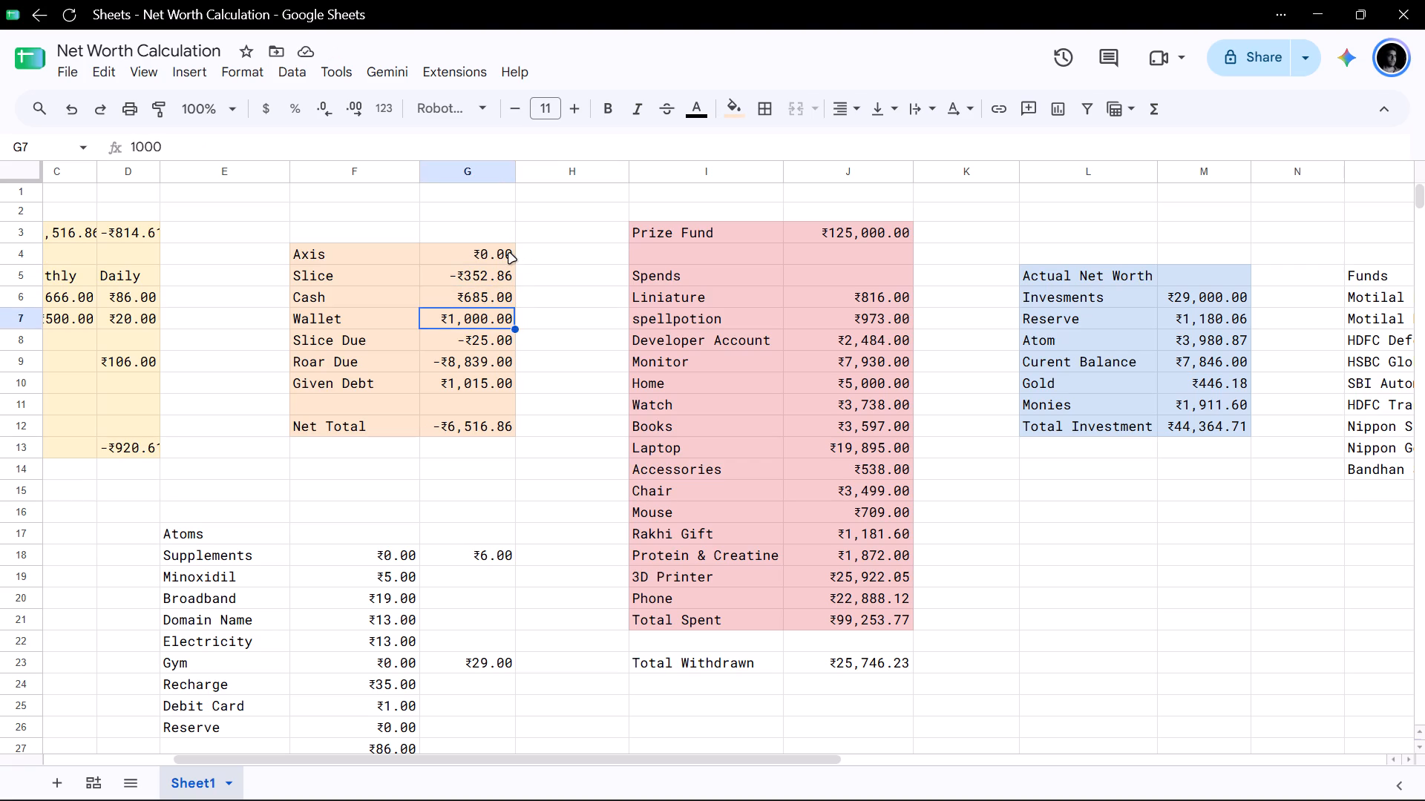
{"action": "key", "text": "Down"}
{"action": "key", "text": "Down"}
{"action": "key", "text": "Down"}
{"action": "key", "text": "Down"}
{"action": "key", "text": "Down"}
{"action": "key", "text": "Up"}
{"action": "key", "text": "Up"}
{"action": "key", "text": "Up"}
{"action": "key", "text": "Up"}
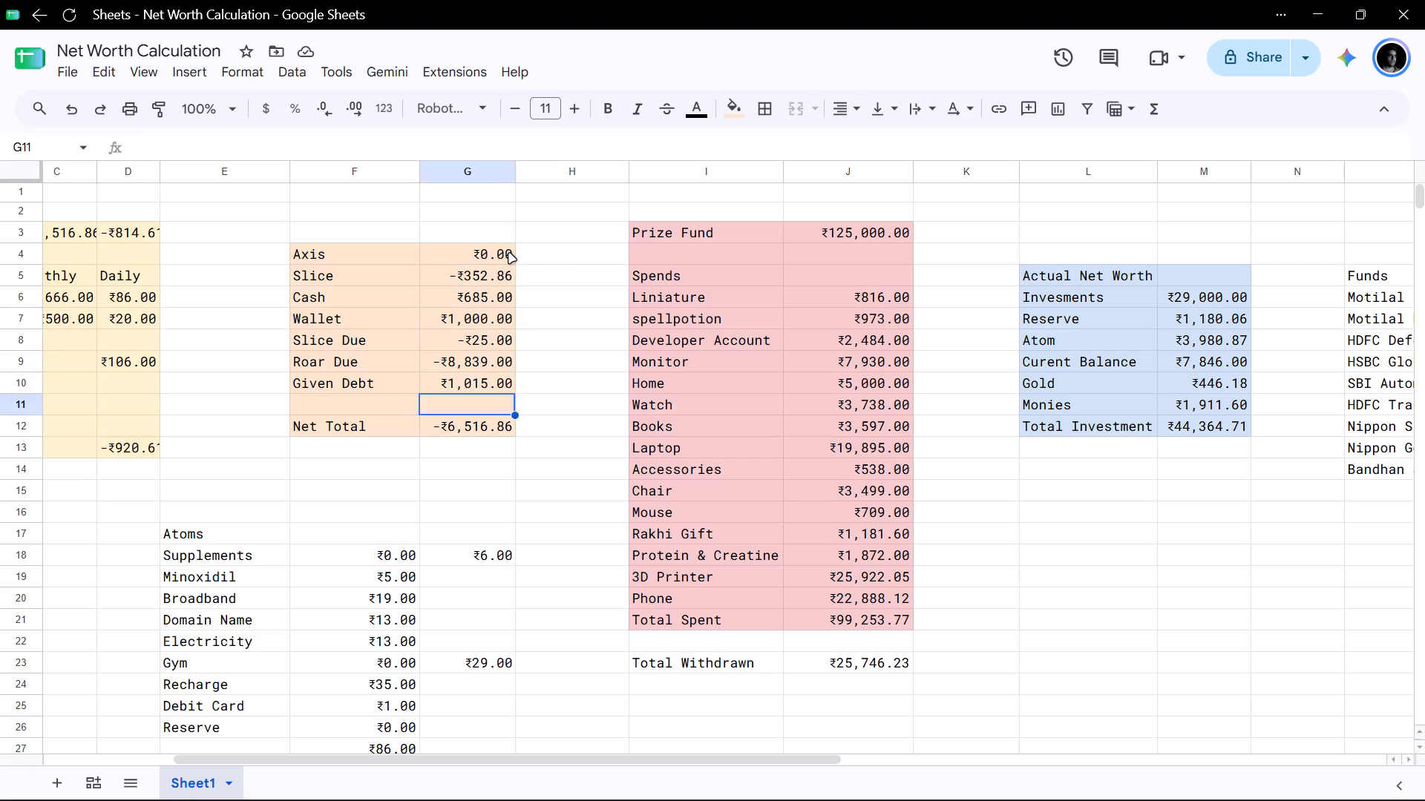
{"action": "key", "text": "Up"}
{"action": "key", "text": "Up"}
{"action": "key", "text": "Up"}
{"action": "key", "text": "Up"}
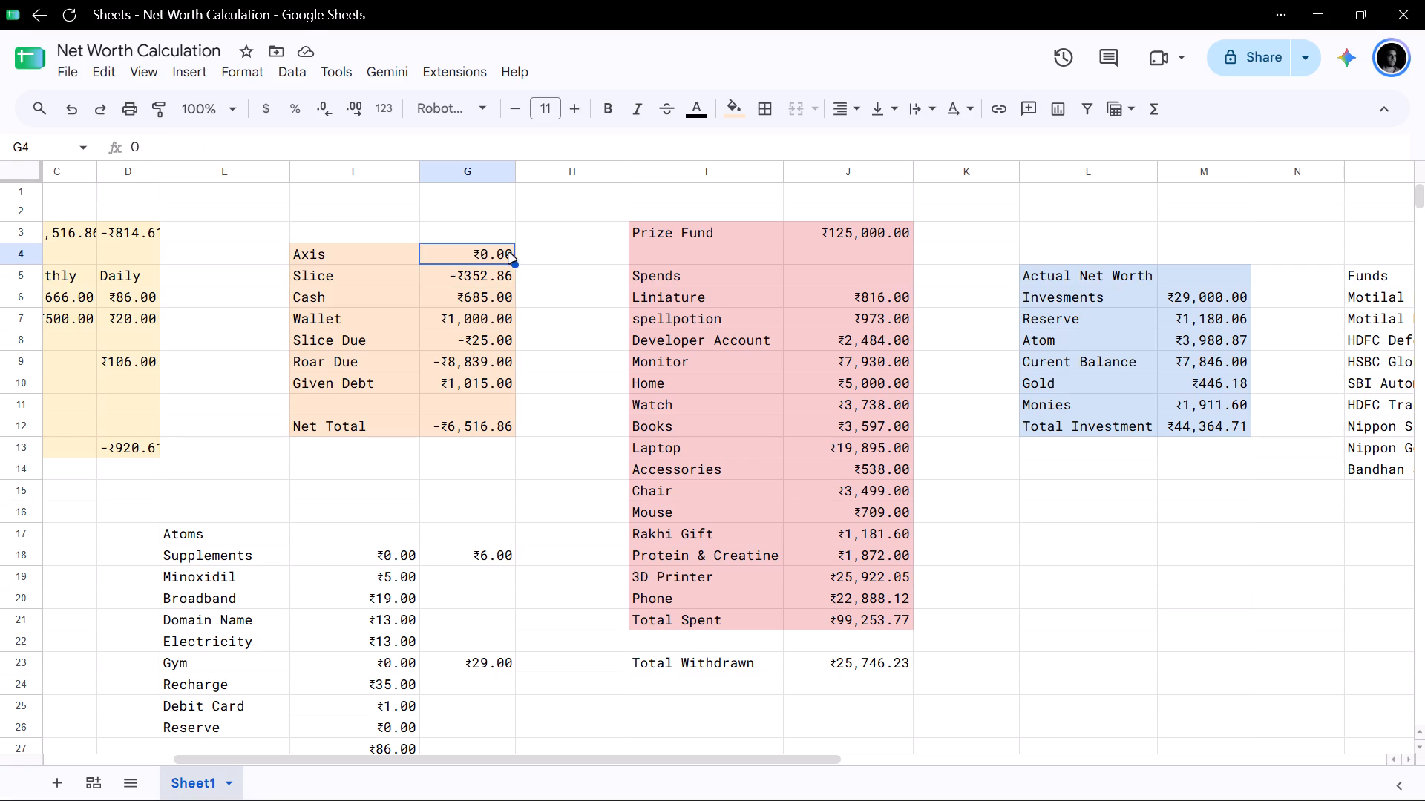
Undo the last change to the Axis amount in G4.
{"action": "key", "text": "ctrl+z"}
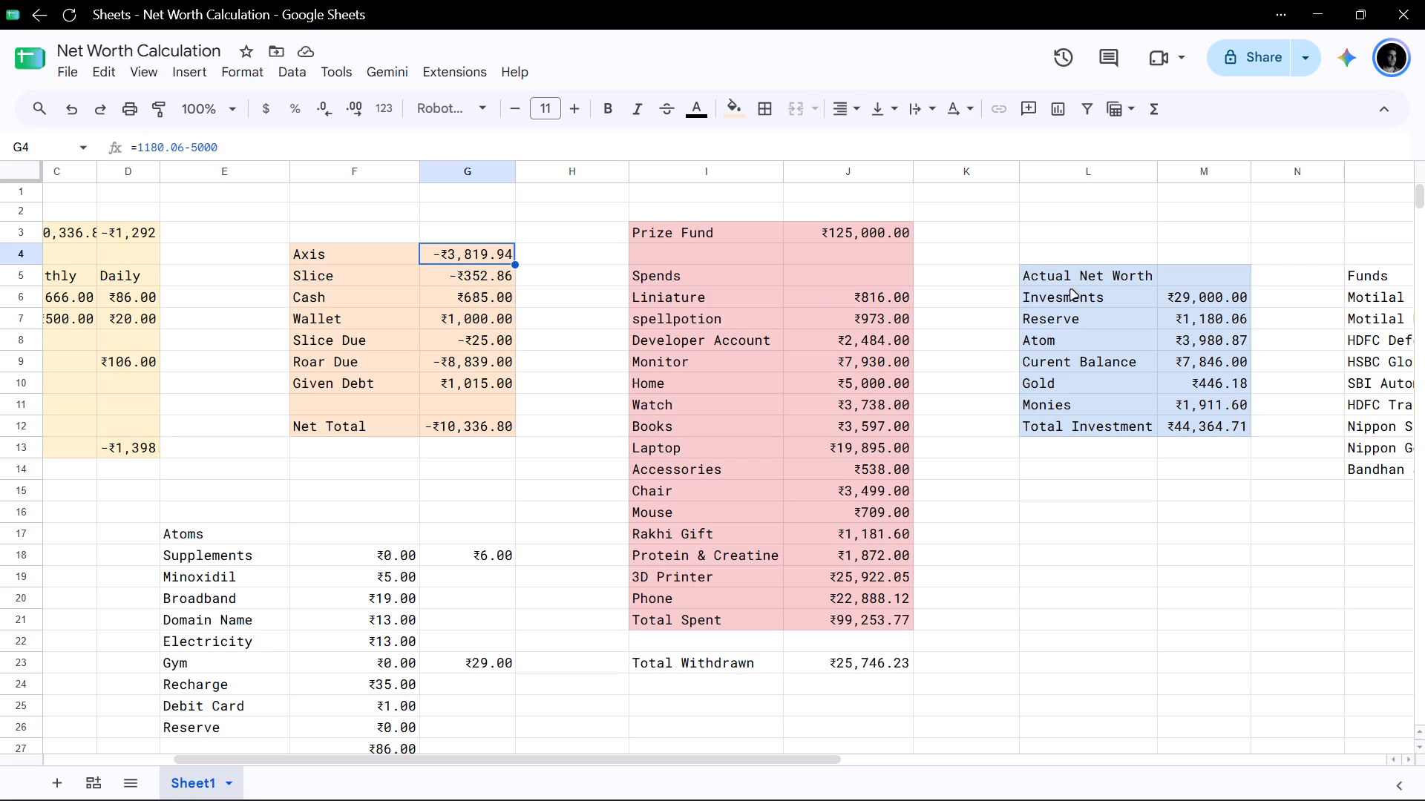
{"action": "left_click", "coordinate": [930, 257]}
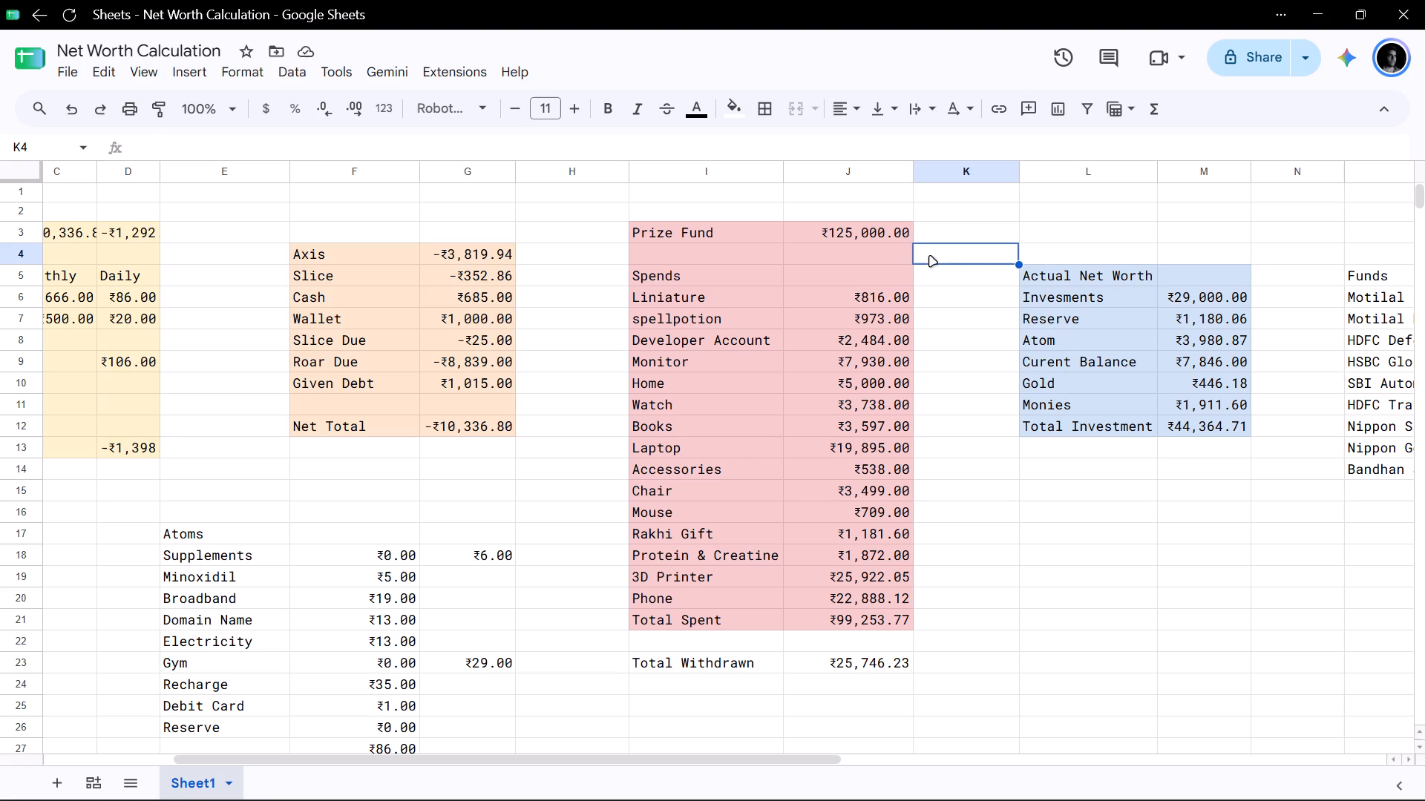
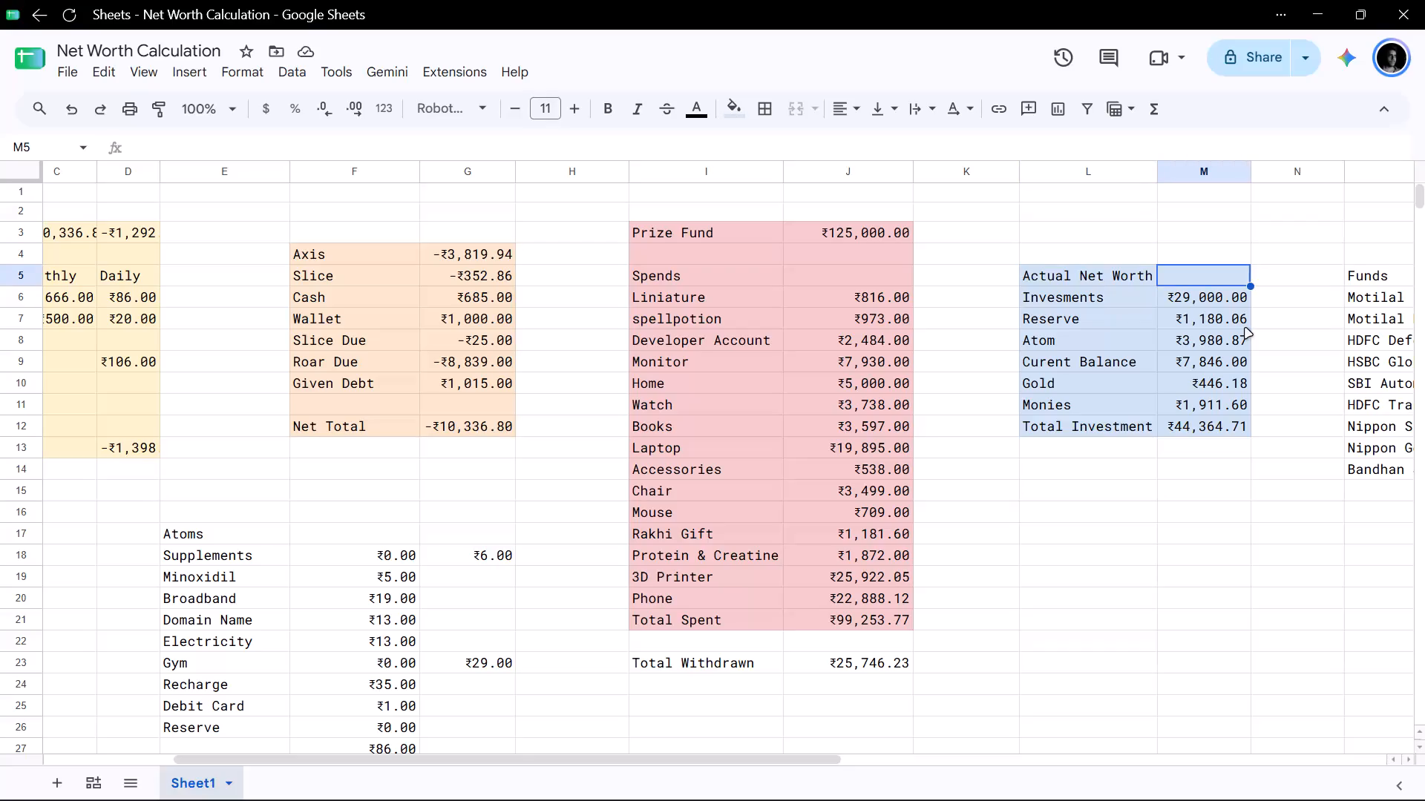
Review the amounts in the Actual Net Worth table, from Invesments down to Monies and back up to Atom.
{"action": "key", "text": "Down"}
{"action": "key", "text": "Down"}
{"action": "key", "text": "Down"}
{"action": "key", "text": "Down"}
{"action": "key", "text": "Down"}
{"action": "key", "text": "Down"}
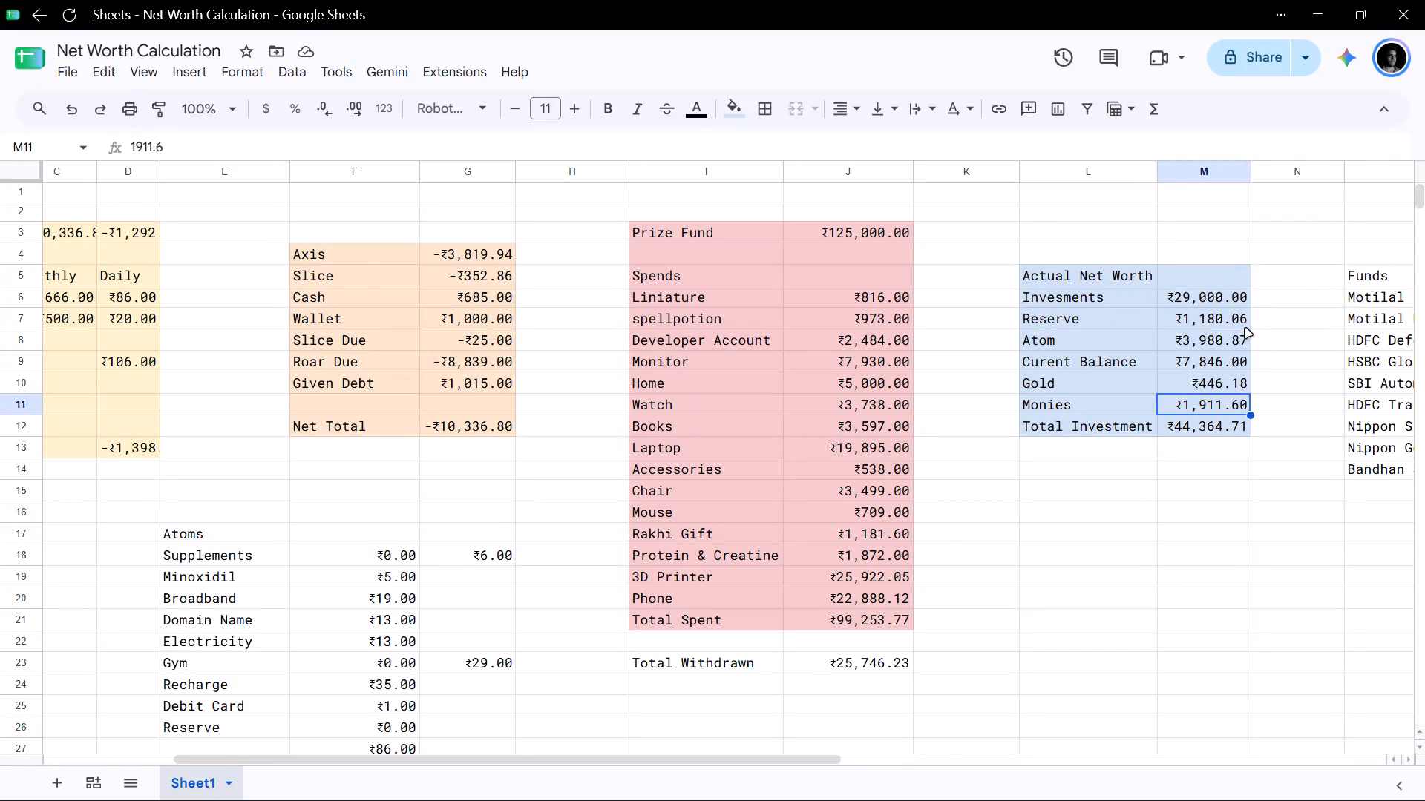
{"action": "key", "text": "Up"}
{"action": "key", "text": "Up"}
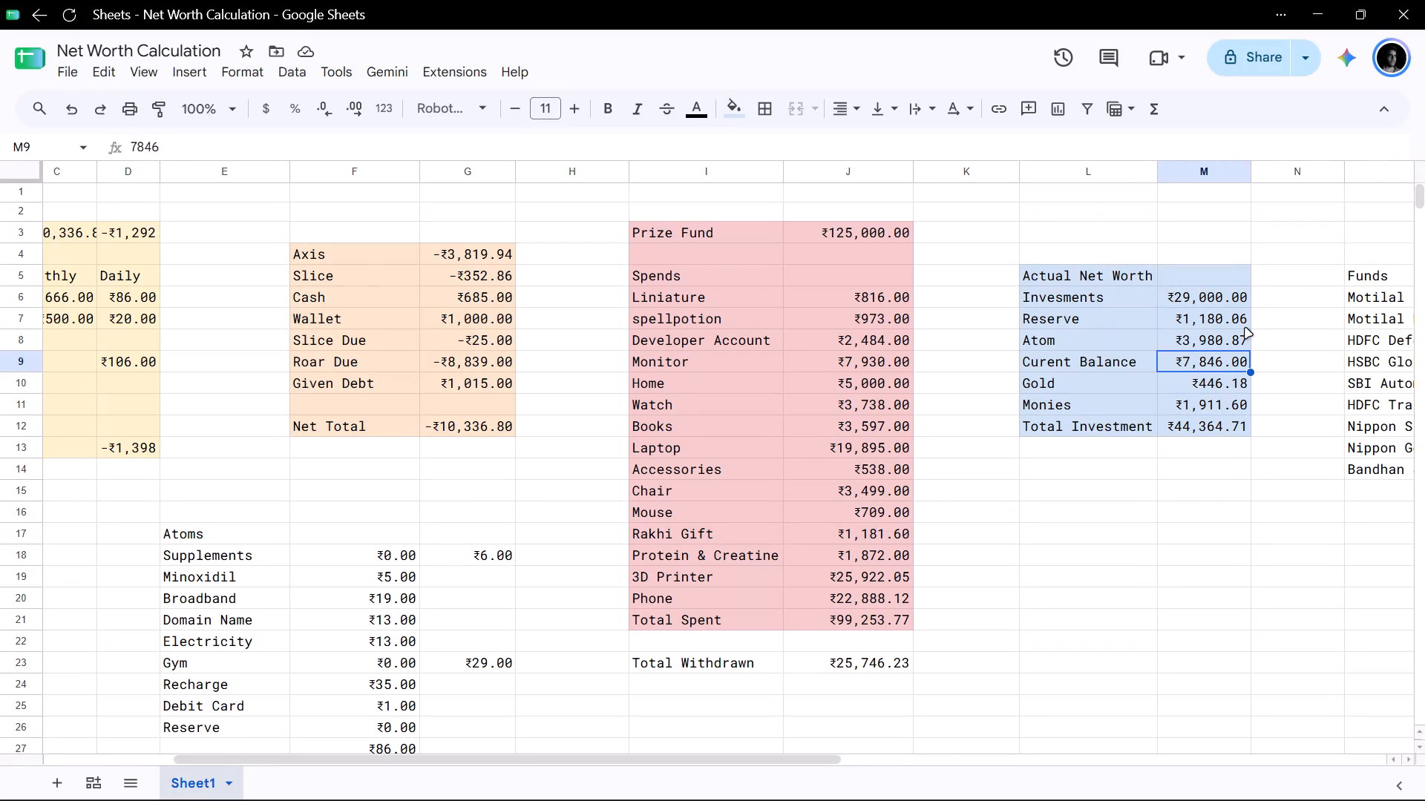
{"action": "key", "text": "Up"}
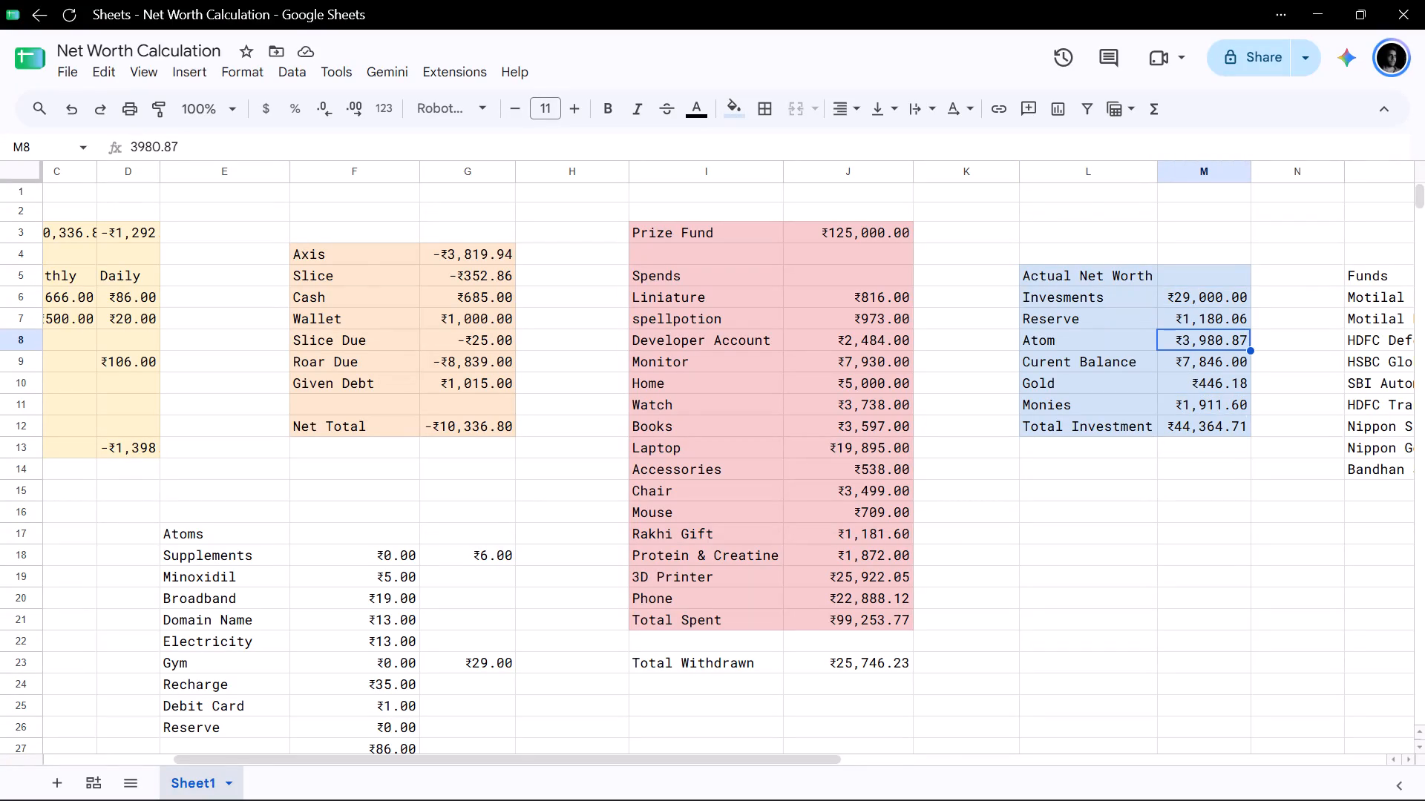
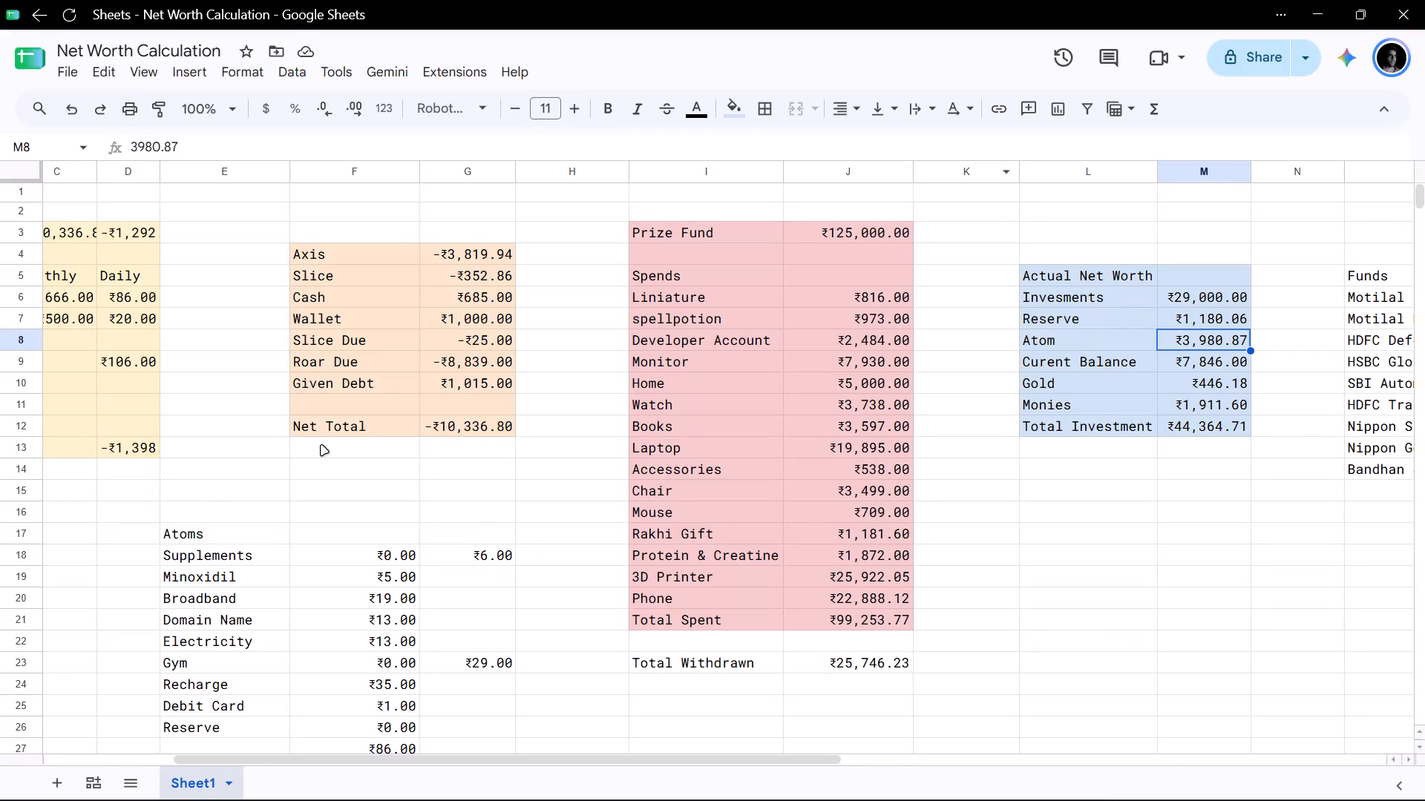
Extend the Roar Due formula by subtracting 208.01, making it =-22267+13428-208.01.
{"action": "left_click", "coordinate": [455, 357]}
{"action": "left_click", "coordinate": [174, 151]}
{"action": "left_click", "coordinate": [278, 145]}
{"action": "type", "text": "-2089"}
{"action": "key", "text": "BackSpace"}
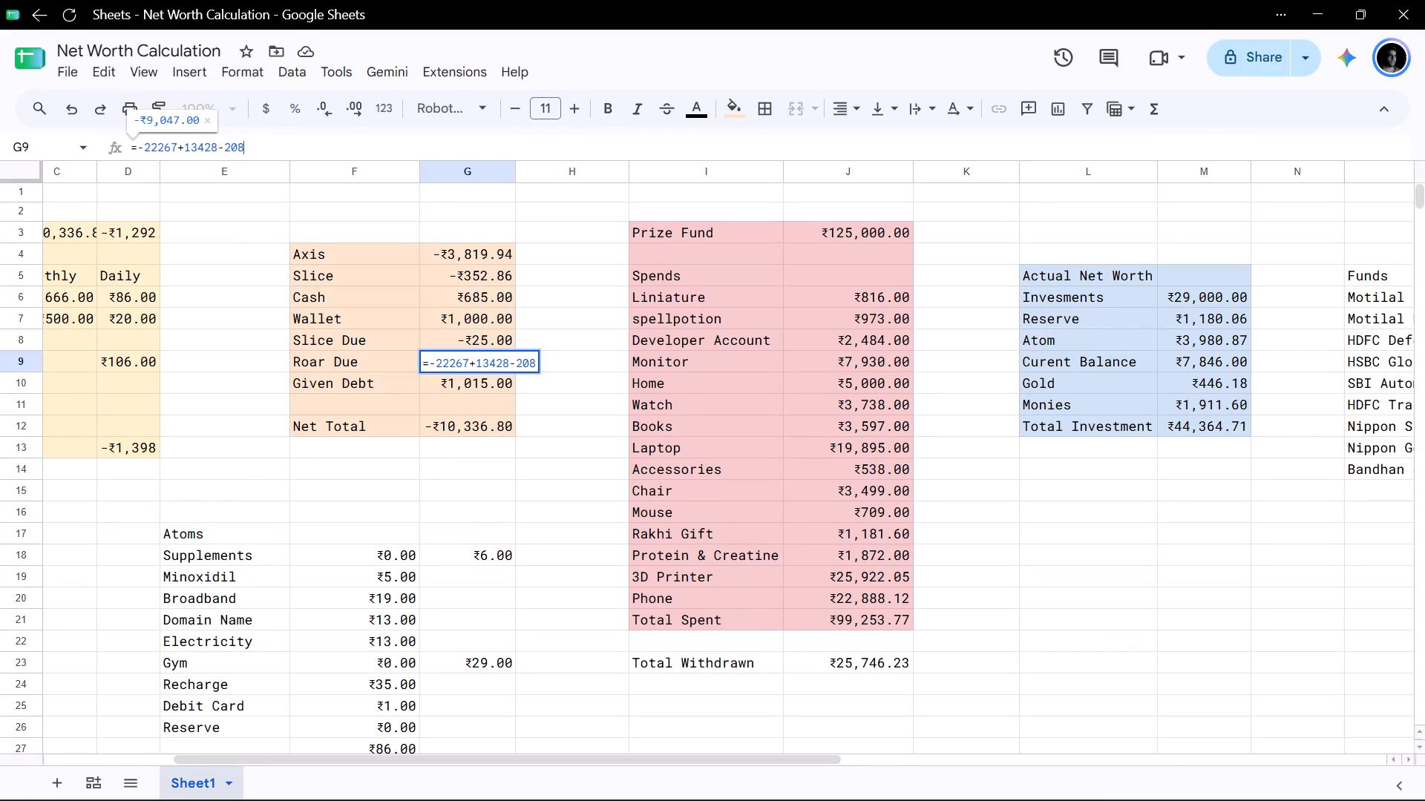
{"action": "type", "text": ".01"}
{"action": "key", "text": "Return"}
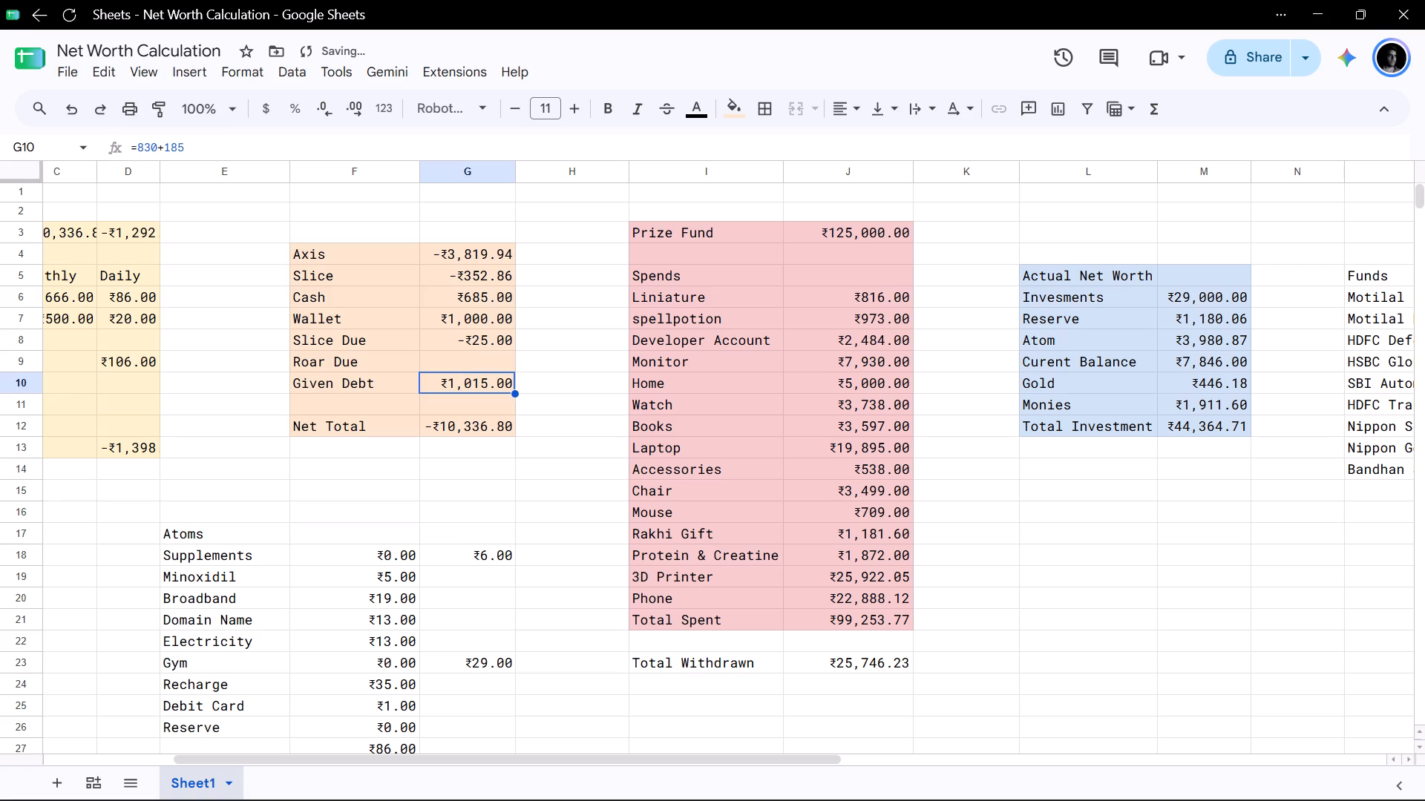
Correct the Roar Due formula so 208.01 is added instead of subtracted: =-22267+13428+208.01.
{"action": "key", "text": "Up"}
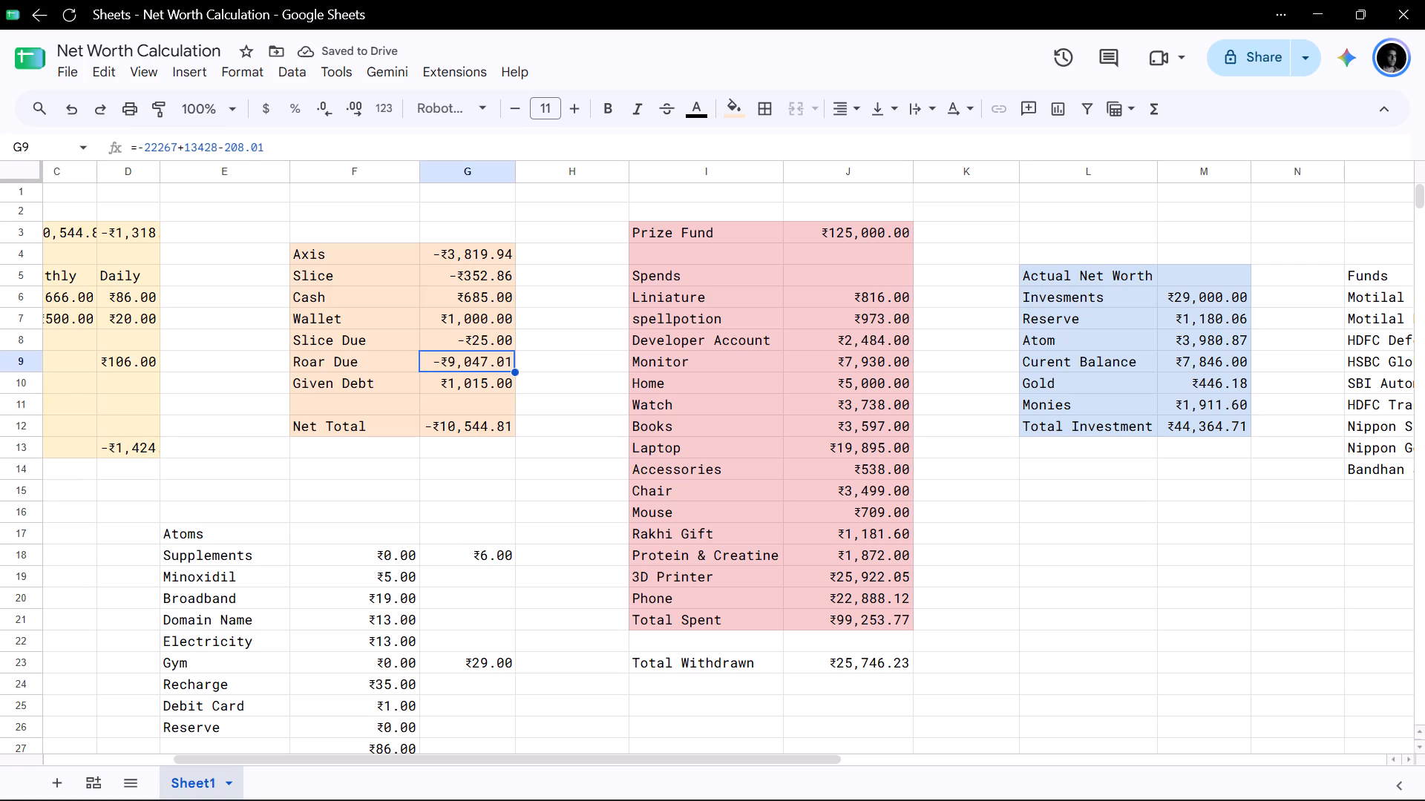
{"action": "left_click", "coordinate": [225, 149]}
{"action": "key", "text": "BackSpace"}
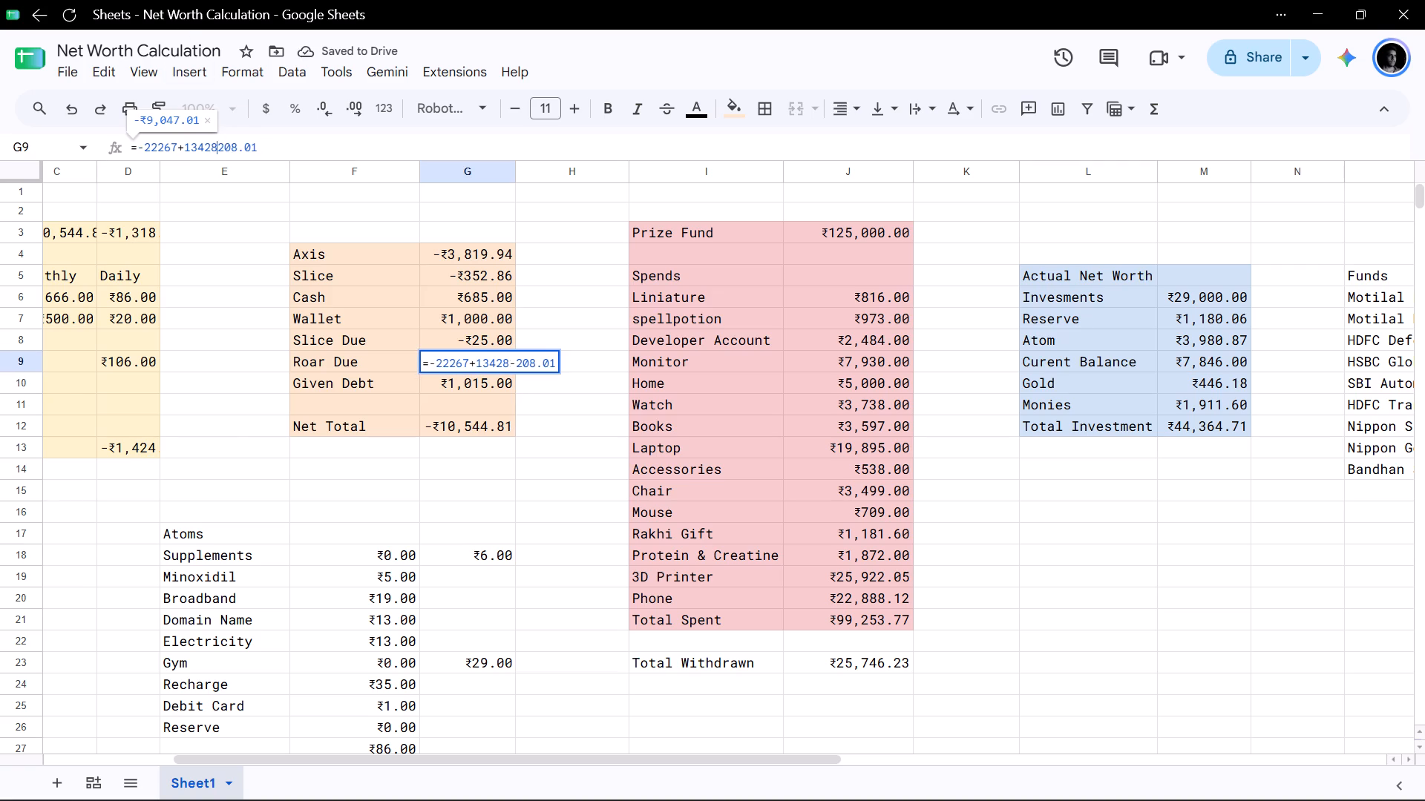
{"action": "key", "text": "plus"}
{"action": "key", "text": "Return"}
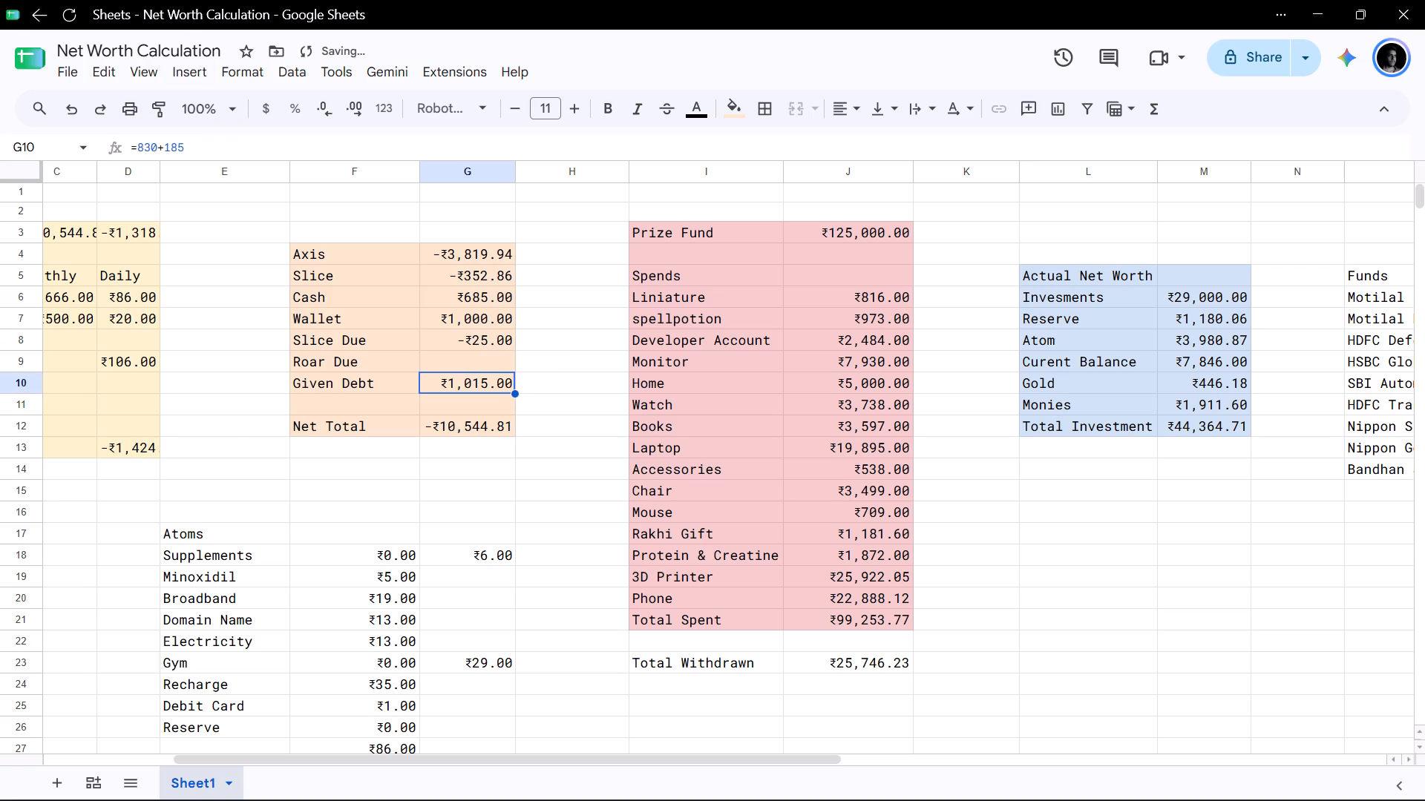
{"action": "key", "text": "Up"}
{"action": "key", "text": "Down"}
{"action": "key", "text": "Down"}
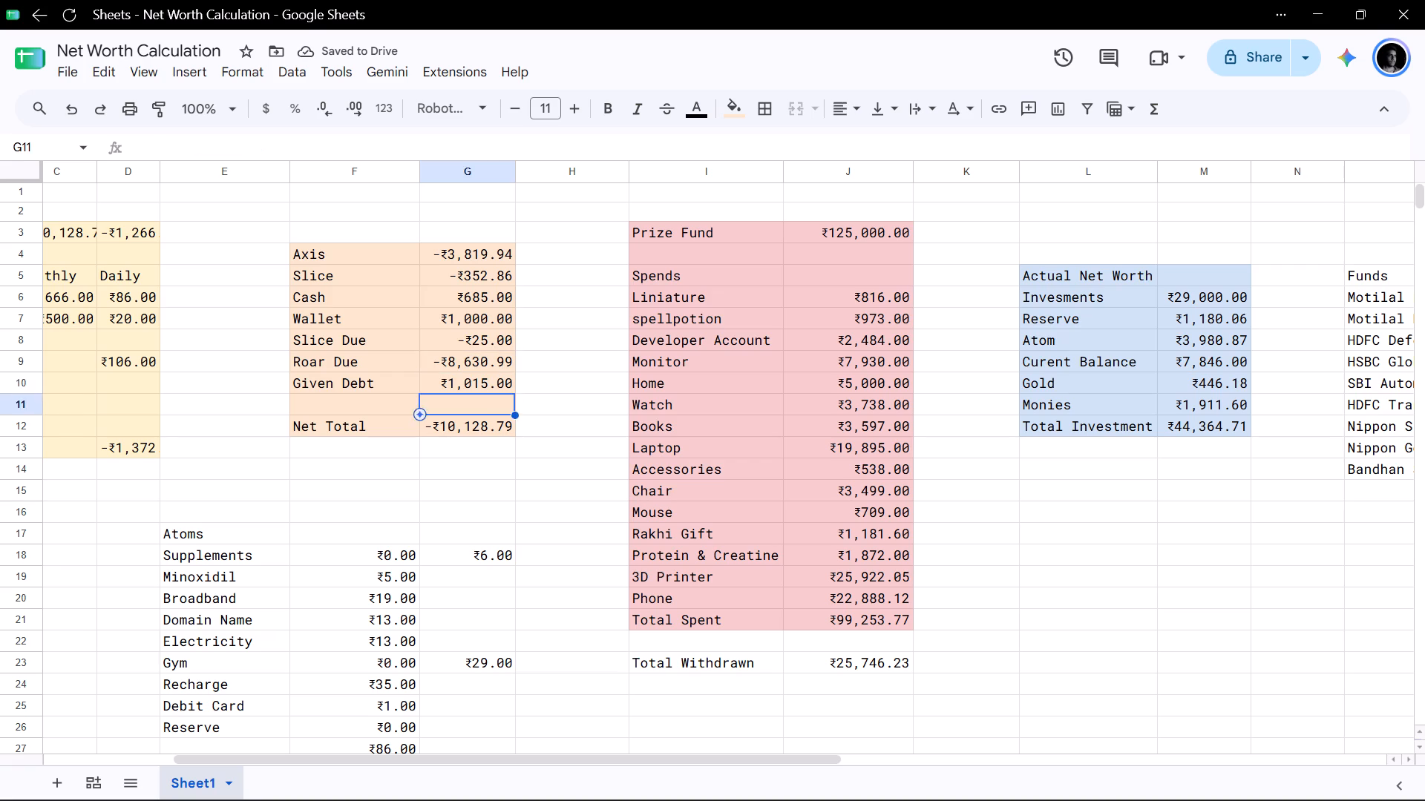
{"action": "key", "text": "Down"}
Look over the sheet's tables, including Actual Net Worth, Funds, Spends, Atoms and the Limit block.
{"action": "left_click", "coordinate": [1110, 640]}
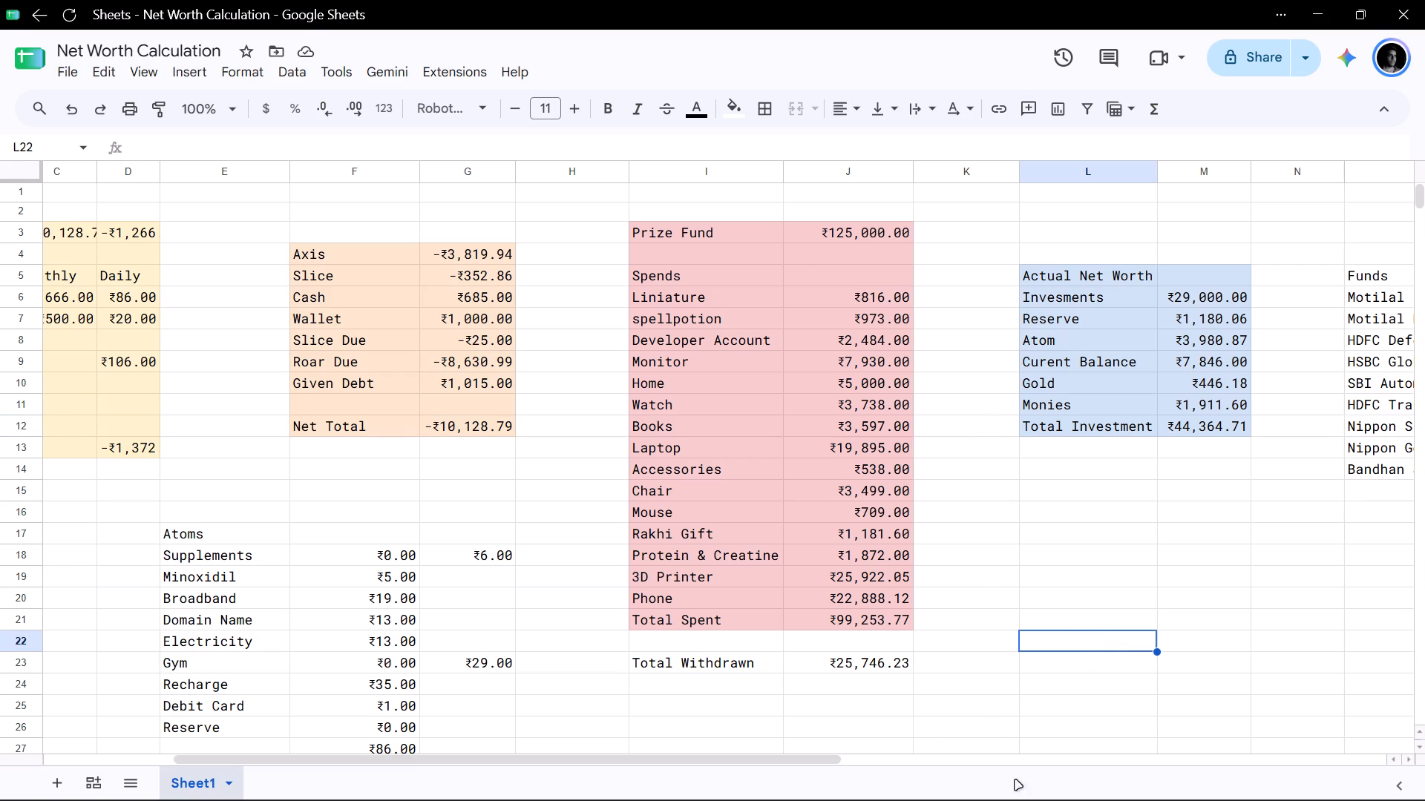
{"action": "left_click", "coordinate": [870, 705]}
{"action": "left_click", "coordinate": [1166, 611]}
{"action": "left_click", "coordinate": [1205, 464]}
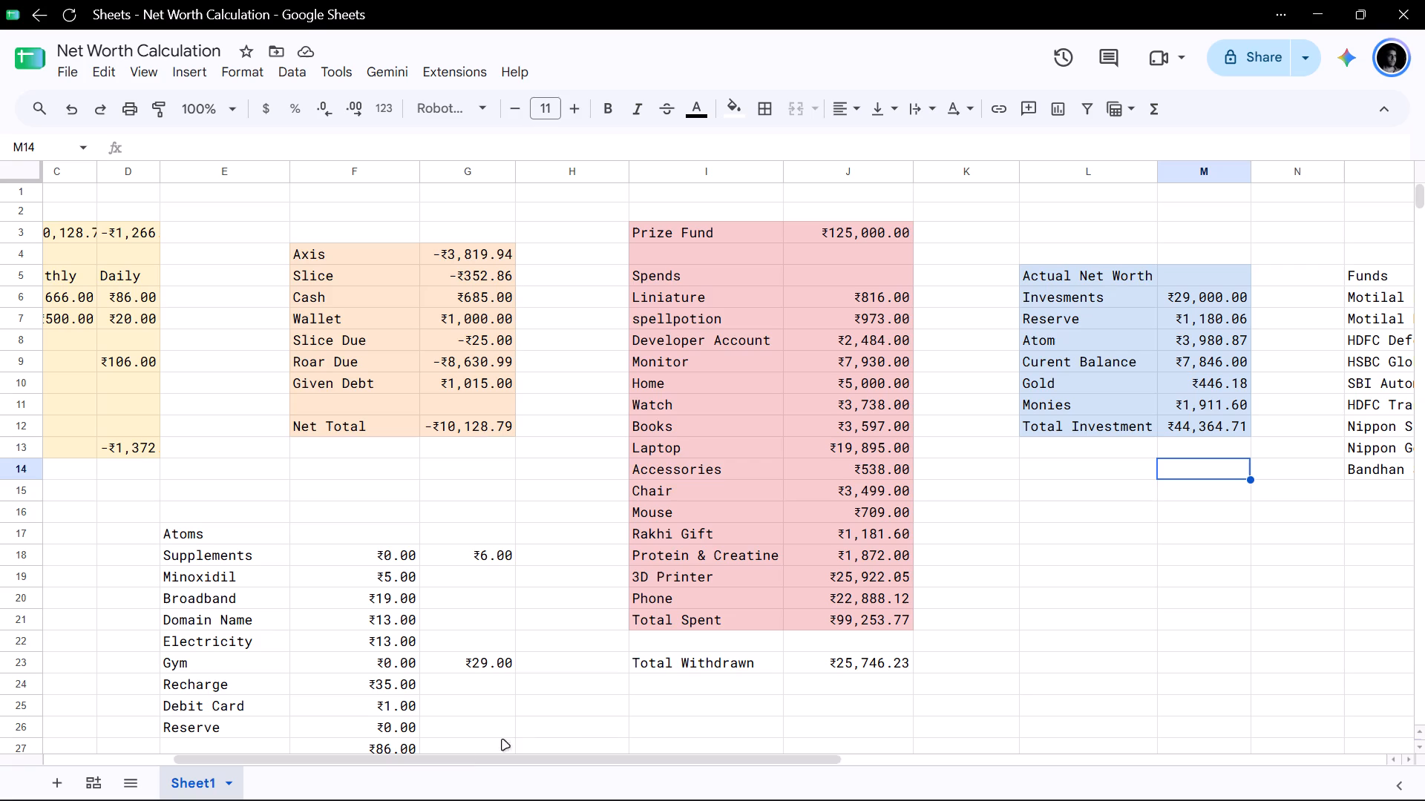
{"action": "left_click_drag", "start_coordinate": [437, 764], "coordinate": [259, 755]}
{"action": "left_click_drag", "start_coordinate": [274, 755], "coordinate": [739, 716]}
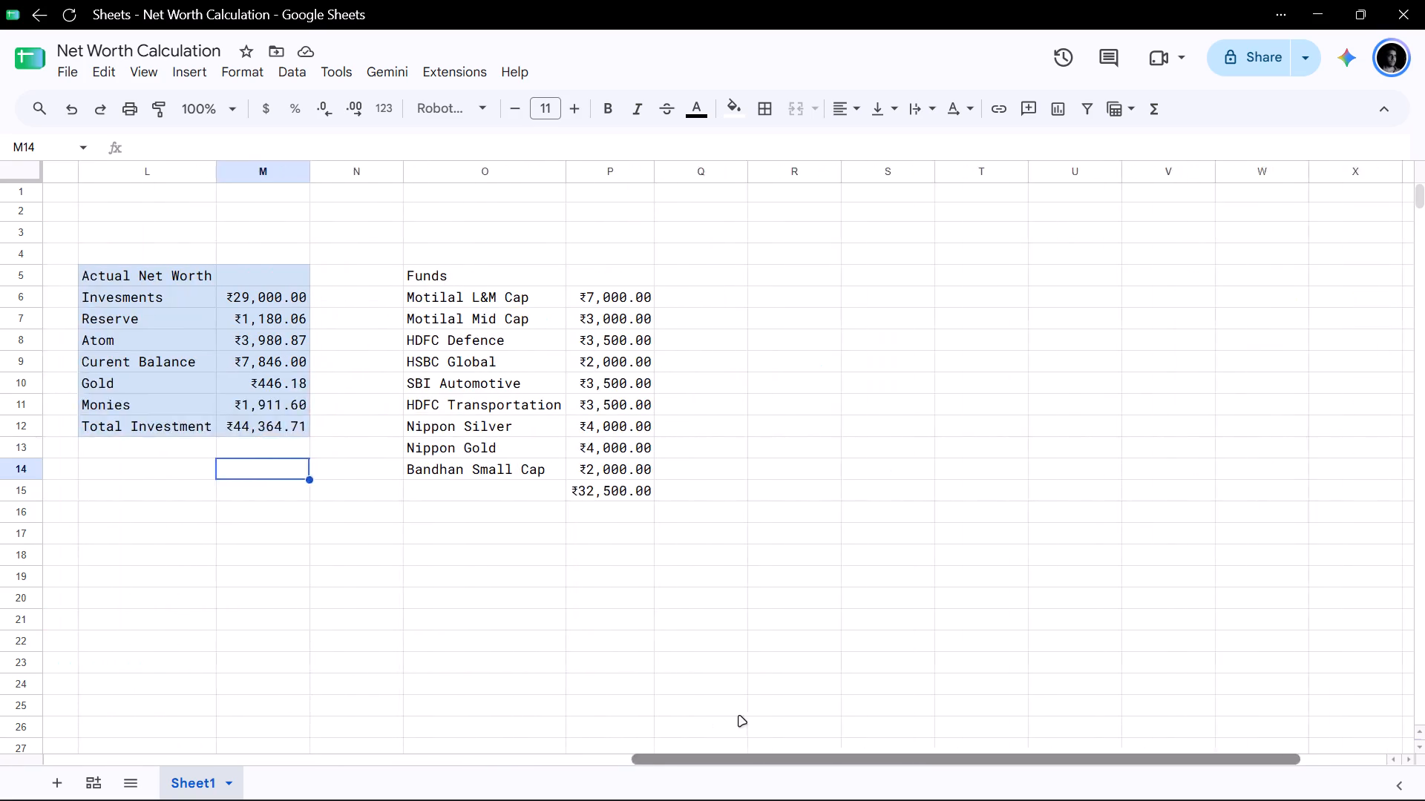
{"action": "left_click_drag", "start_coordinate": [739, 716], "coordinate": [544, 705]}
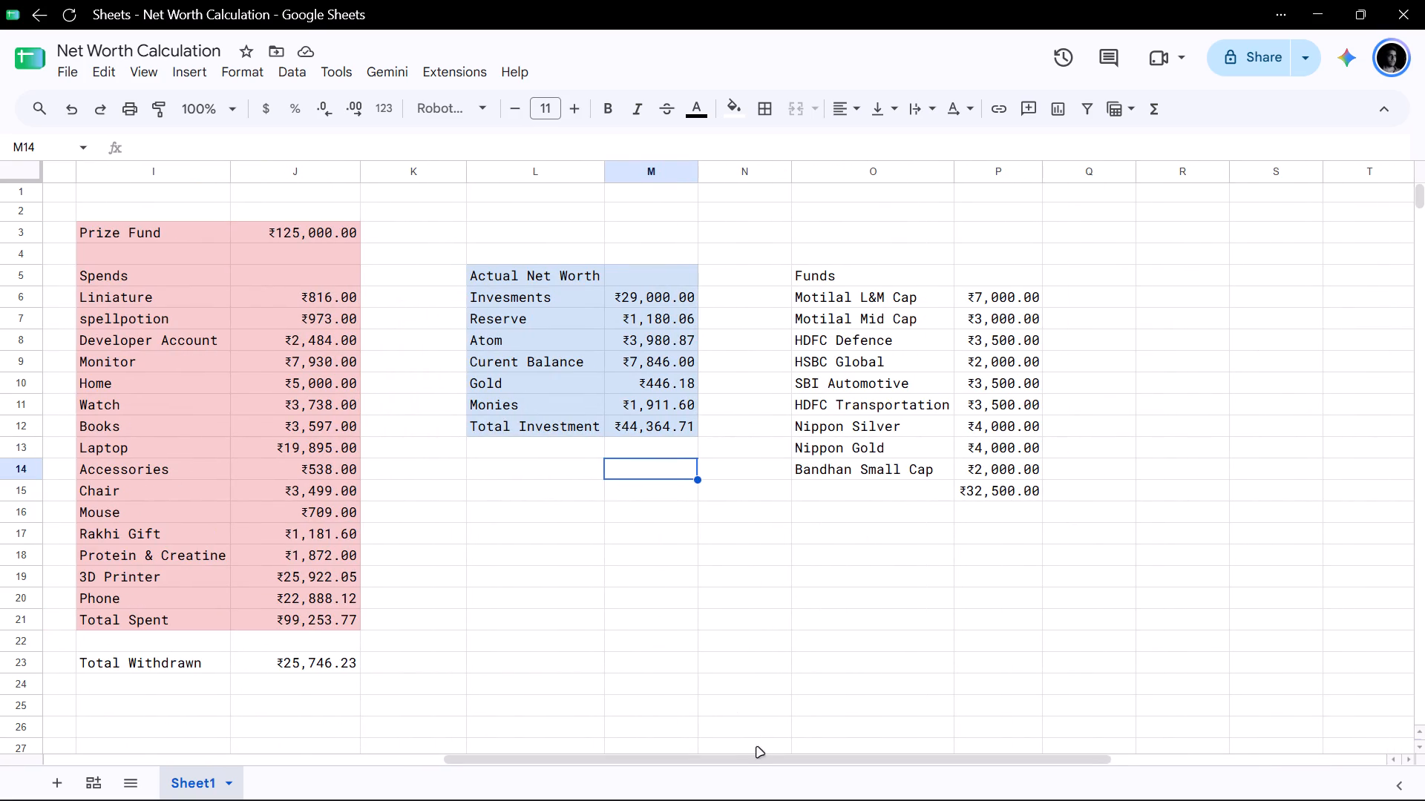
{"action": "left_click_drag", "start_coordinate": [753, 754], "coordinate": [586, 722]}
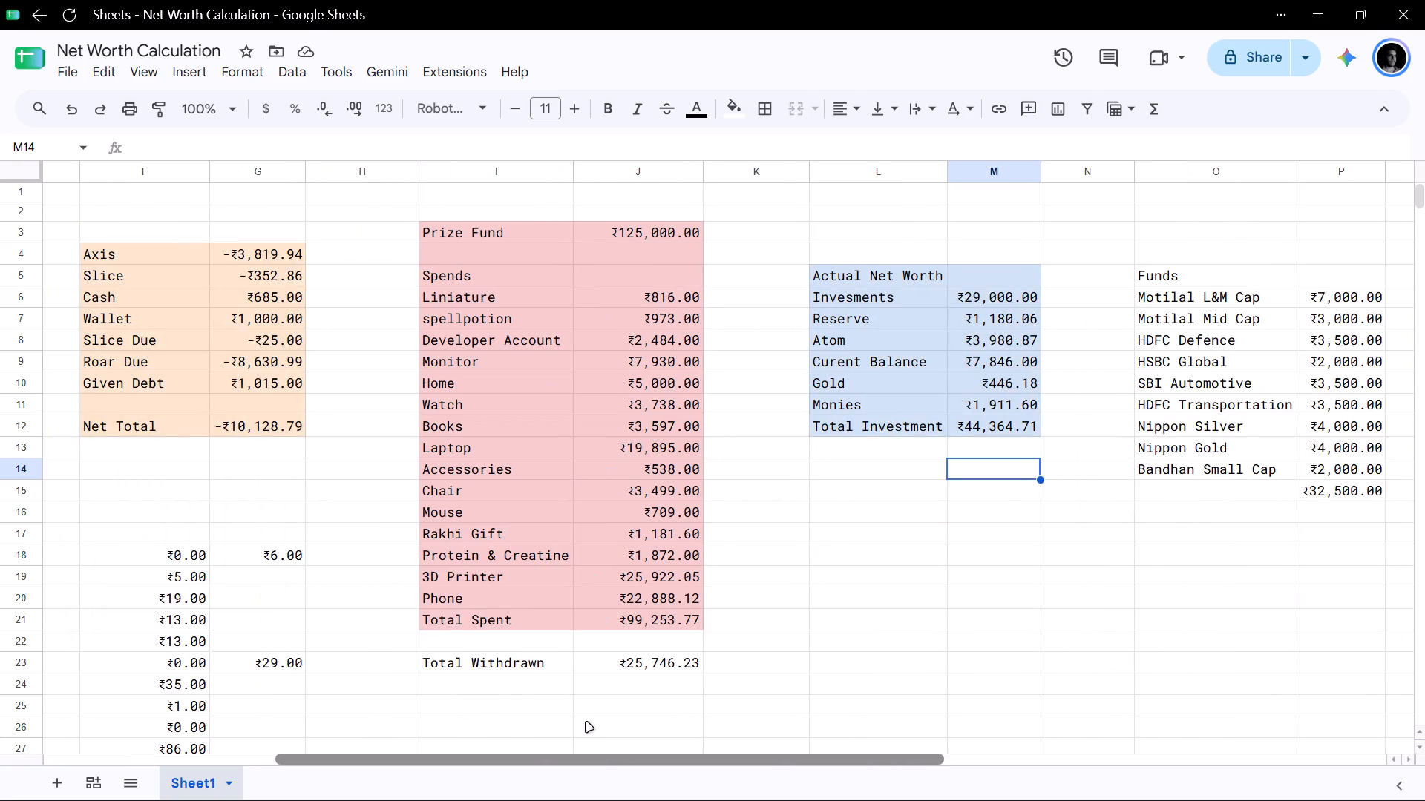
{"action": "left_click_drag", "start_coordinate": [586, 722], "coordinate": [188, 694]}
{"action": "scroll", "coordinate": [224, 673], "scroll_direction": "down", "scroll_amount": 1}
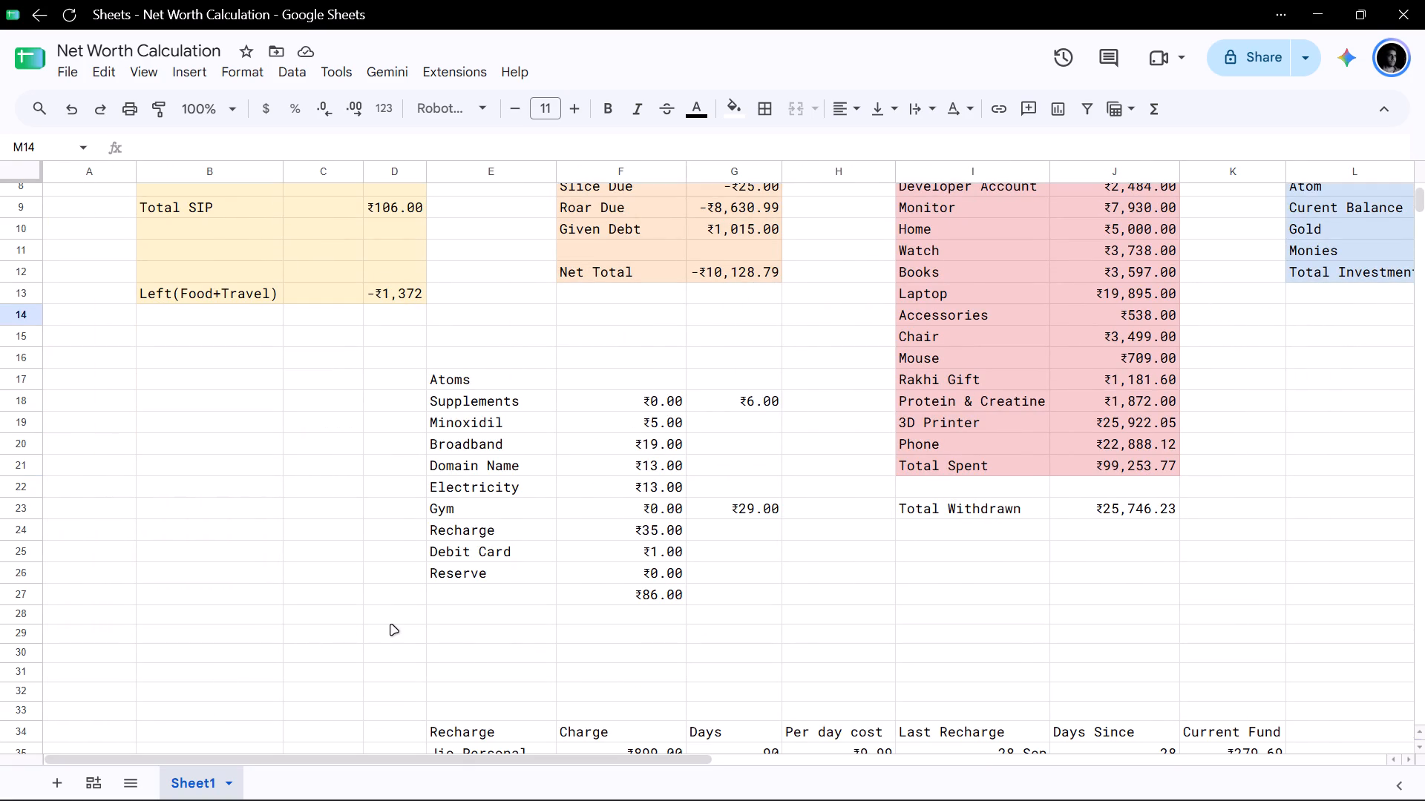
{"action": "scroll", "coordinate": [391, 625], "scroll_direction": "up", "scroll_amount": 3}
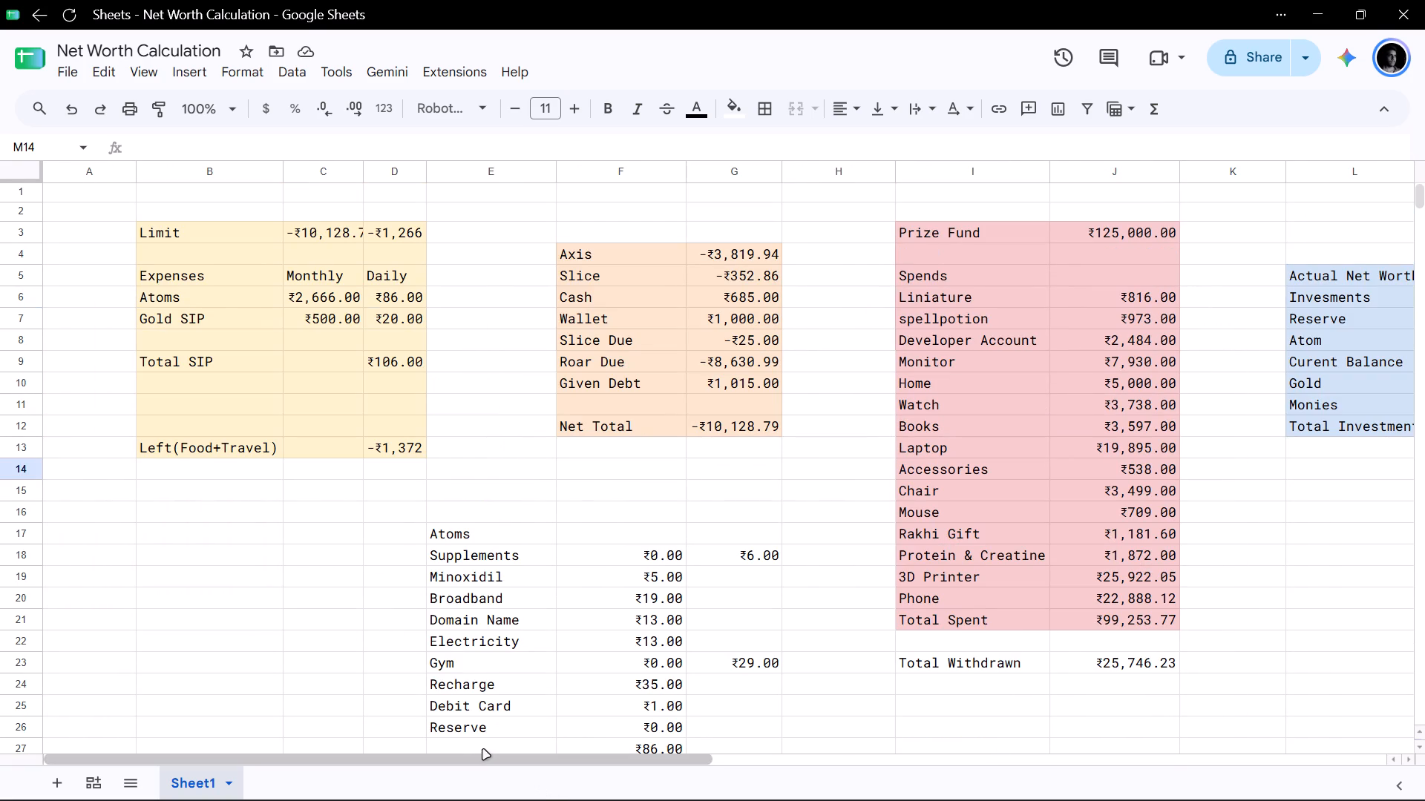
{"action": "left_click_drag", "start_coordinate": [462, 760], "coordinate": [560, 762]}
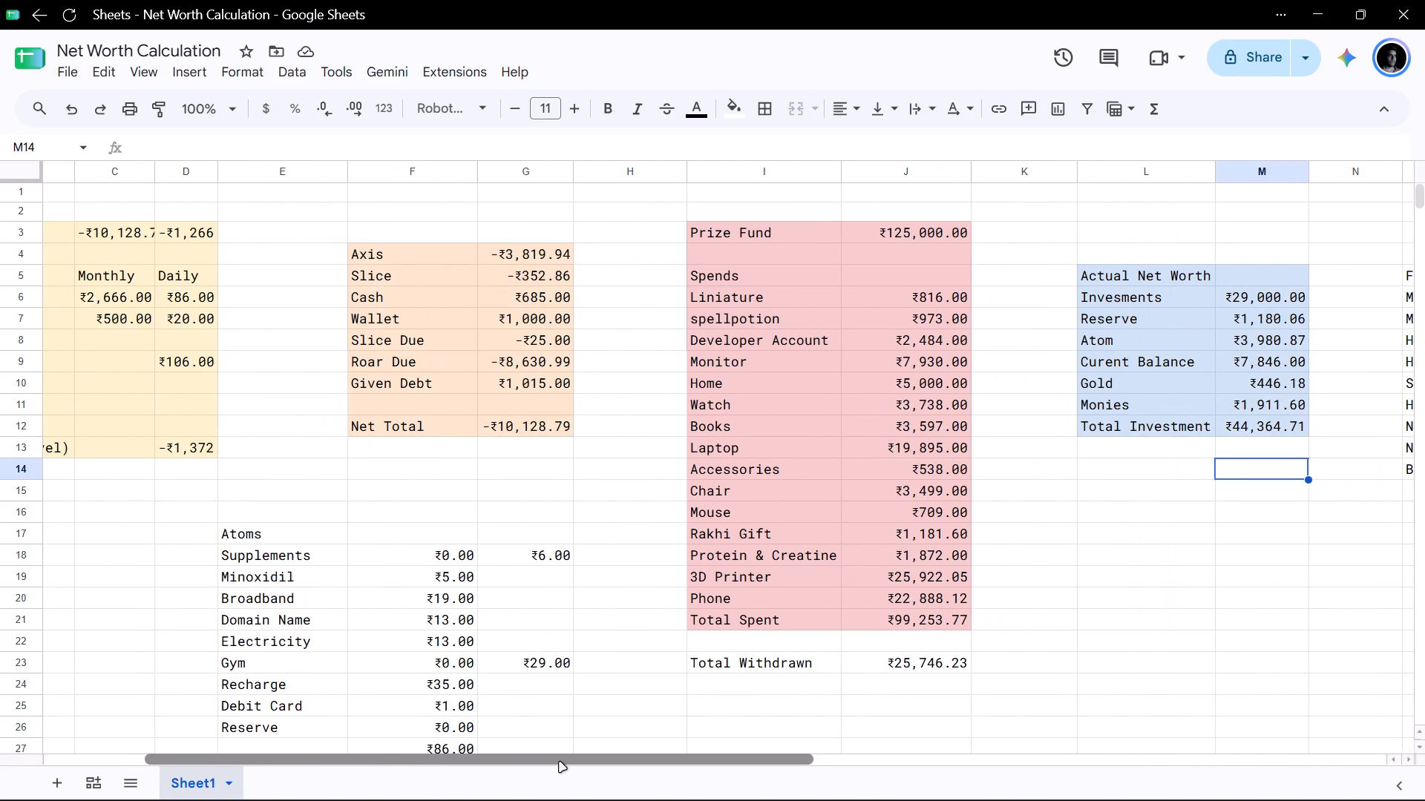
{"action": "left_click_drag", "start_coordinate": [560, 762], "coordinate": [459, 748]}
Examine the account balance entries above Net Total, including Axis, Slice, Cash and Wallet.
{"action": "left_click", "coordinate": [625, 400]}
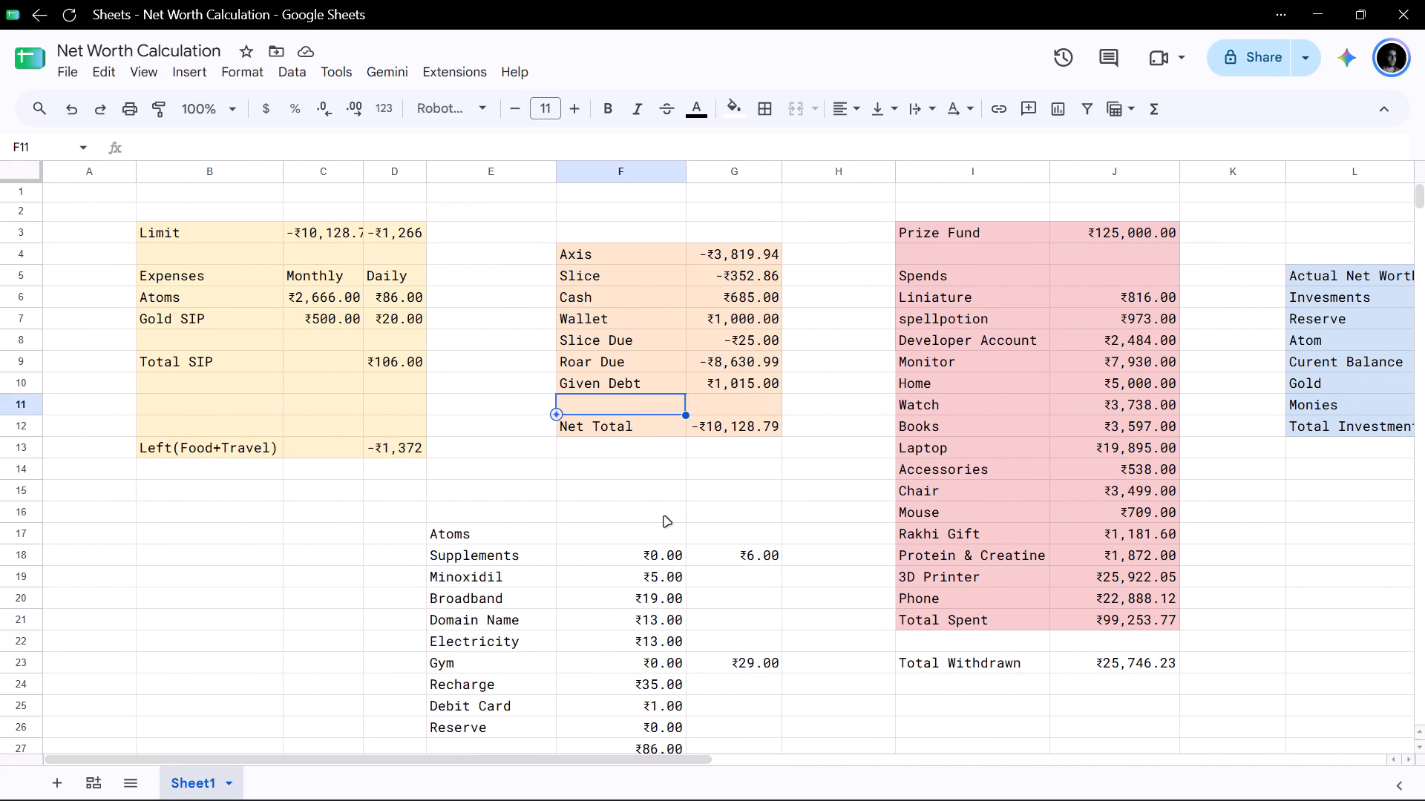
{"action": "scroll", "coordinate": [664, 517], "scroll_direction": "up", "scroll_amount": 1}
{"action": "left_click", "coordinate": [717, 332]}
{"action": "left_click", "coordinate": [729, 309]}
{"action": "left_click", "coordinate": [733, 259]}
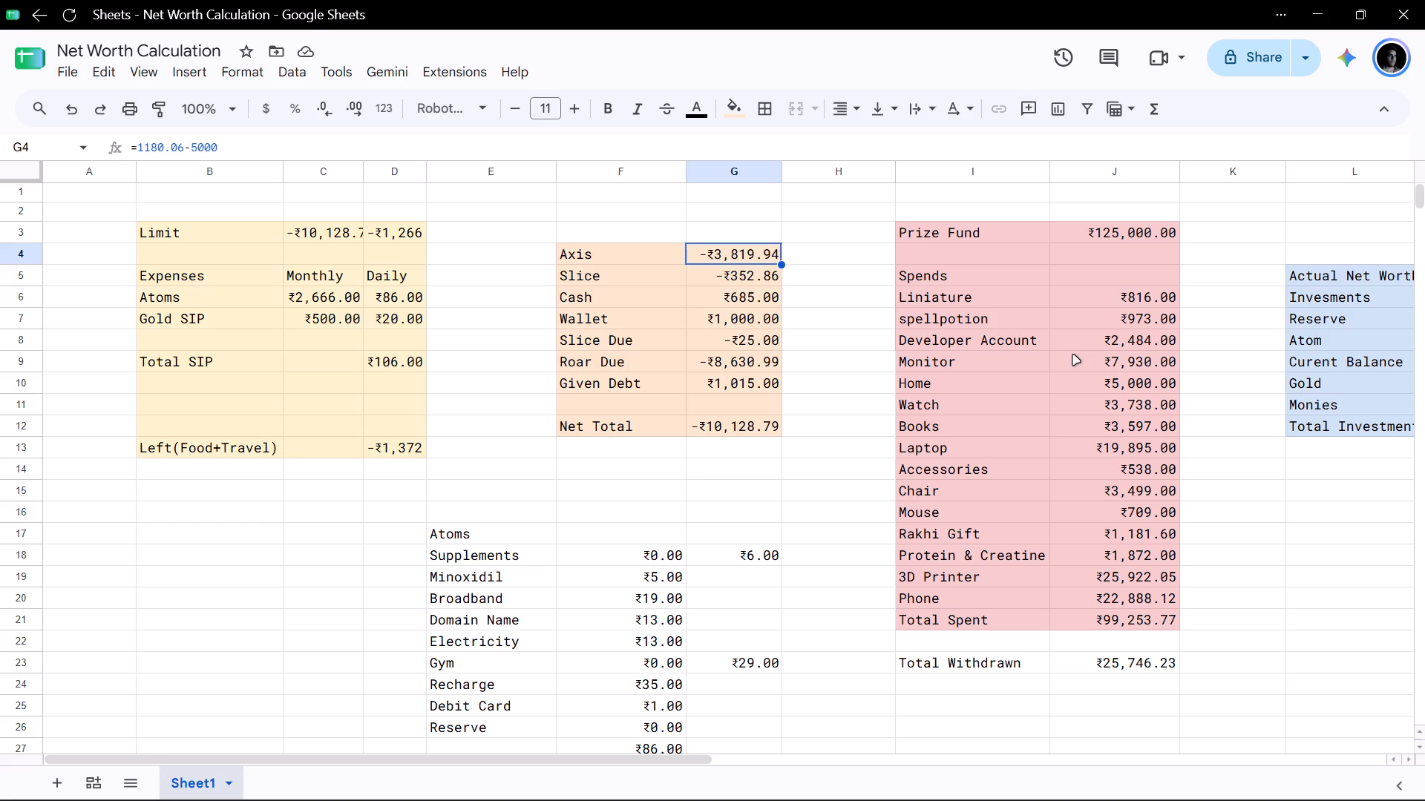
{"action": "key", "text": "Down"}
{"action": "key", "text": "Down"}
{"action": "key", "text": "Down"}
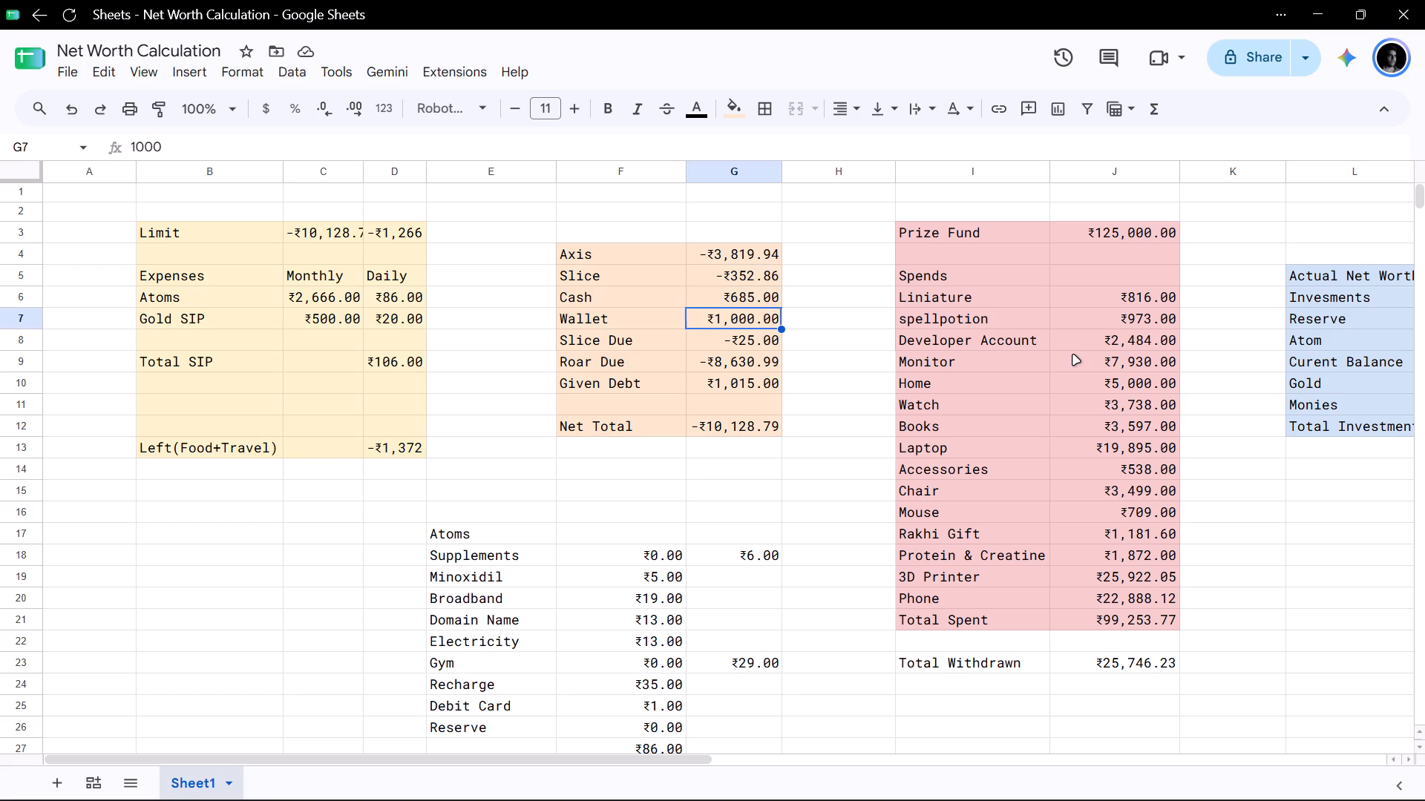
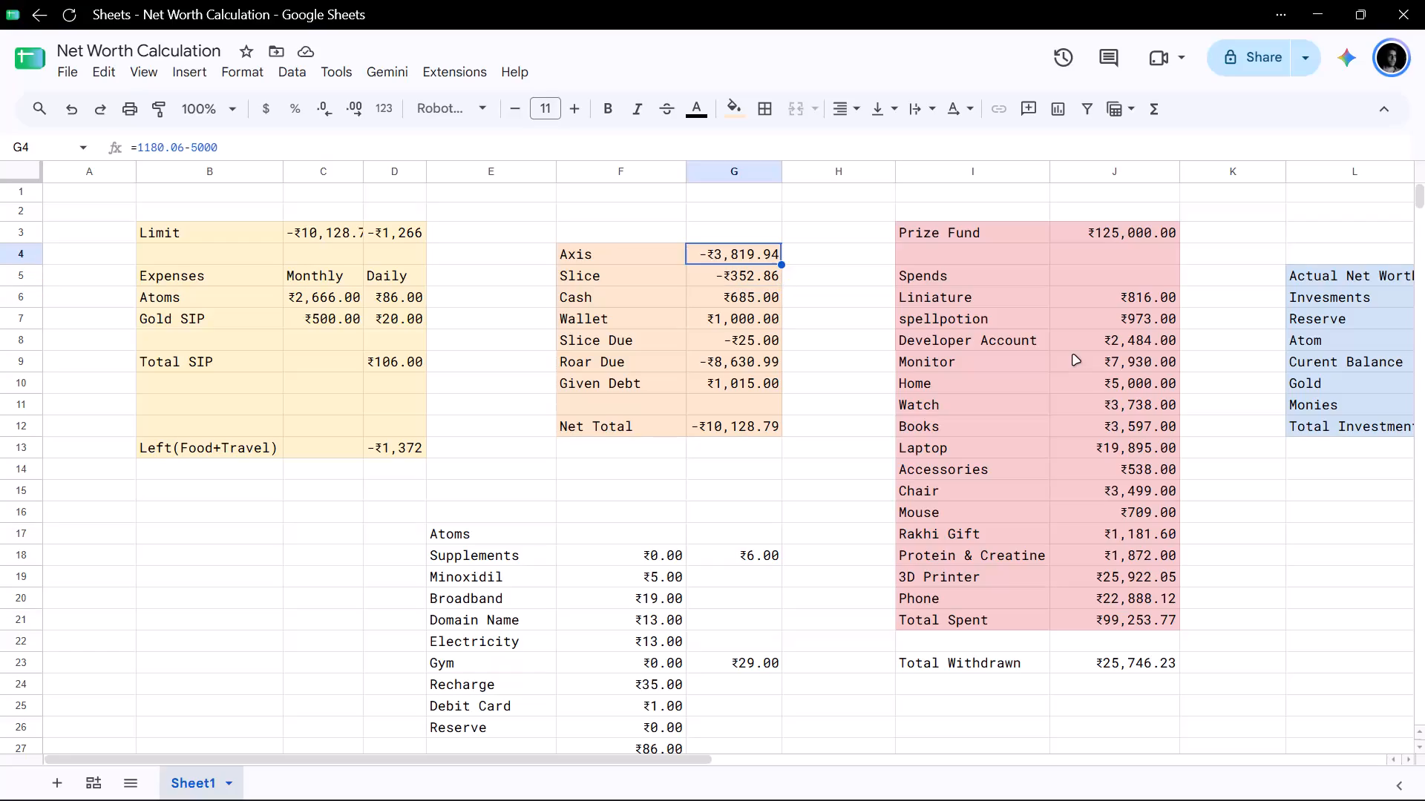
Fit the width of column C to its contents so the Limit amount fits in its cell.
{"action": "key", "text": "Left"}
{"action": "key", "text": "Left"}
{"action": "key", "text": "Left"}
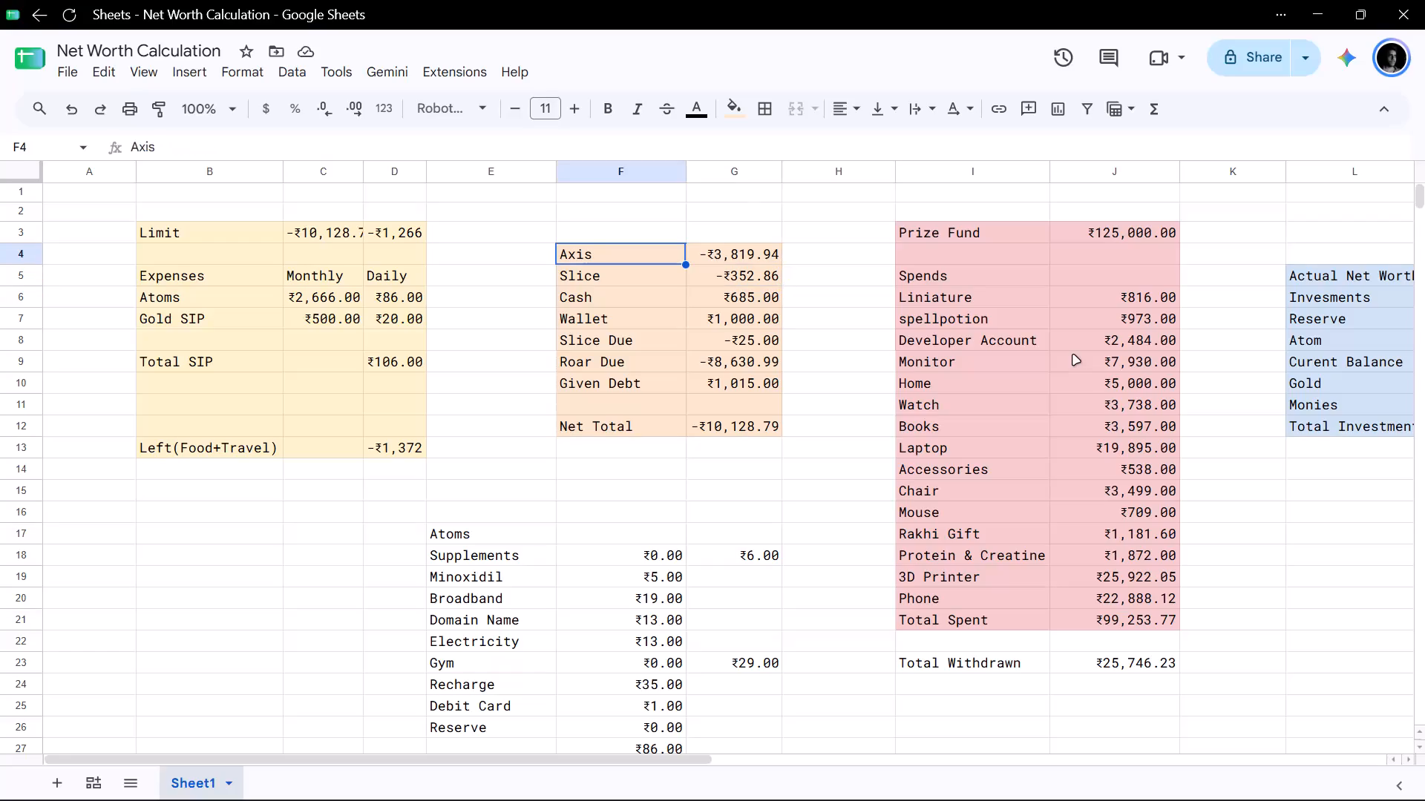
{"action": "double_click", "coordinate": [362, 165]}
Set the Axis balance in the account entries above Net Total to 0.
{"action": "scroll", "coordinate": [537, 403], "scroll_direction": "down", "scroll_amount": 1}
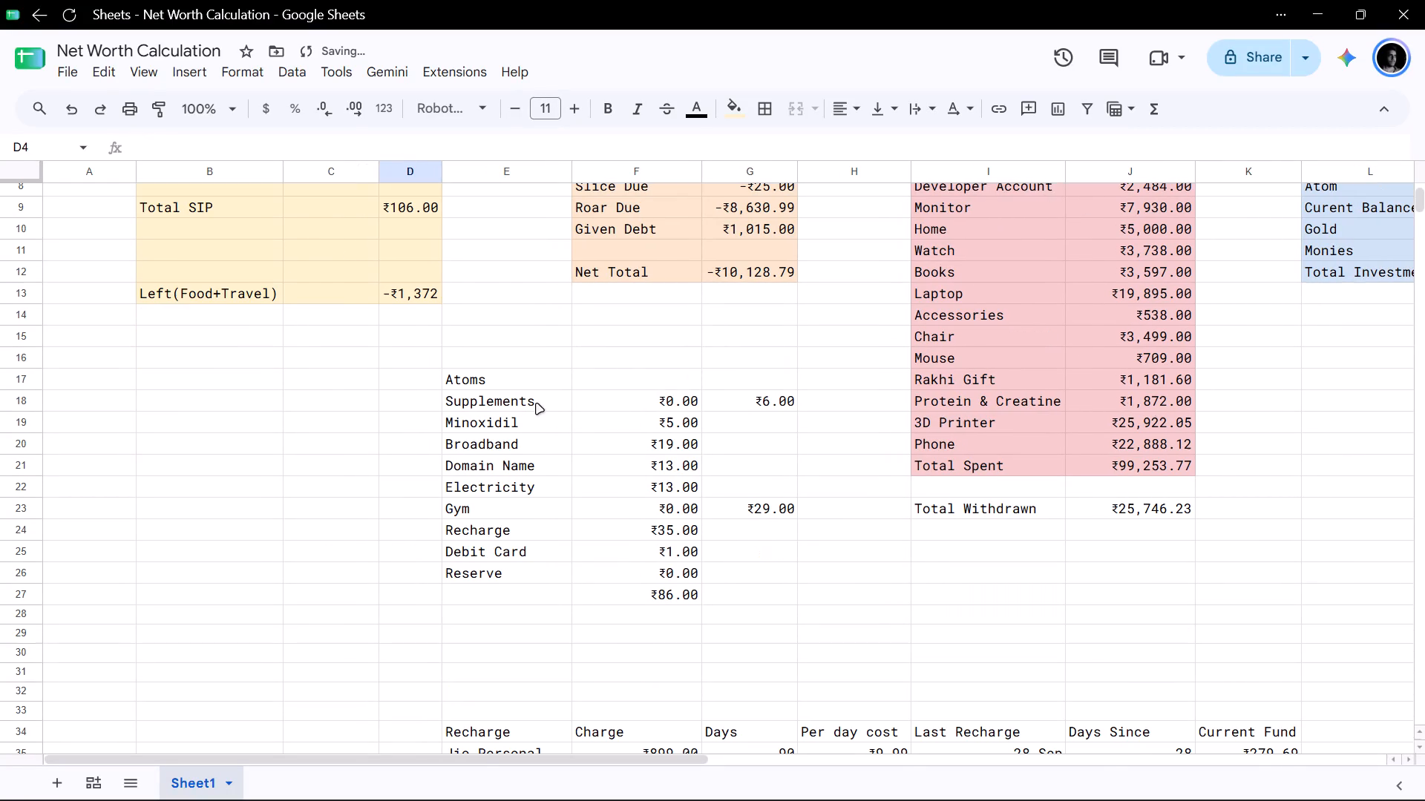
{"action": "left_click", "coordinate": [682, 620]}
{"action": "left_click", "coordinate": [681, 590]}
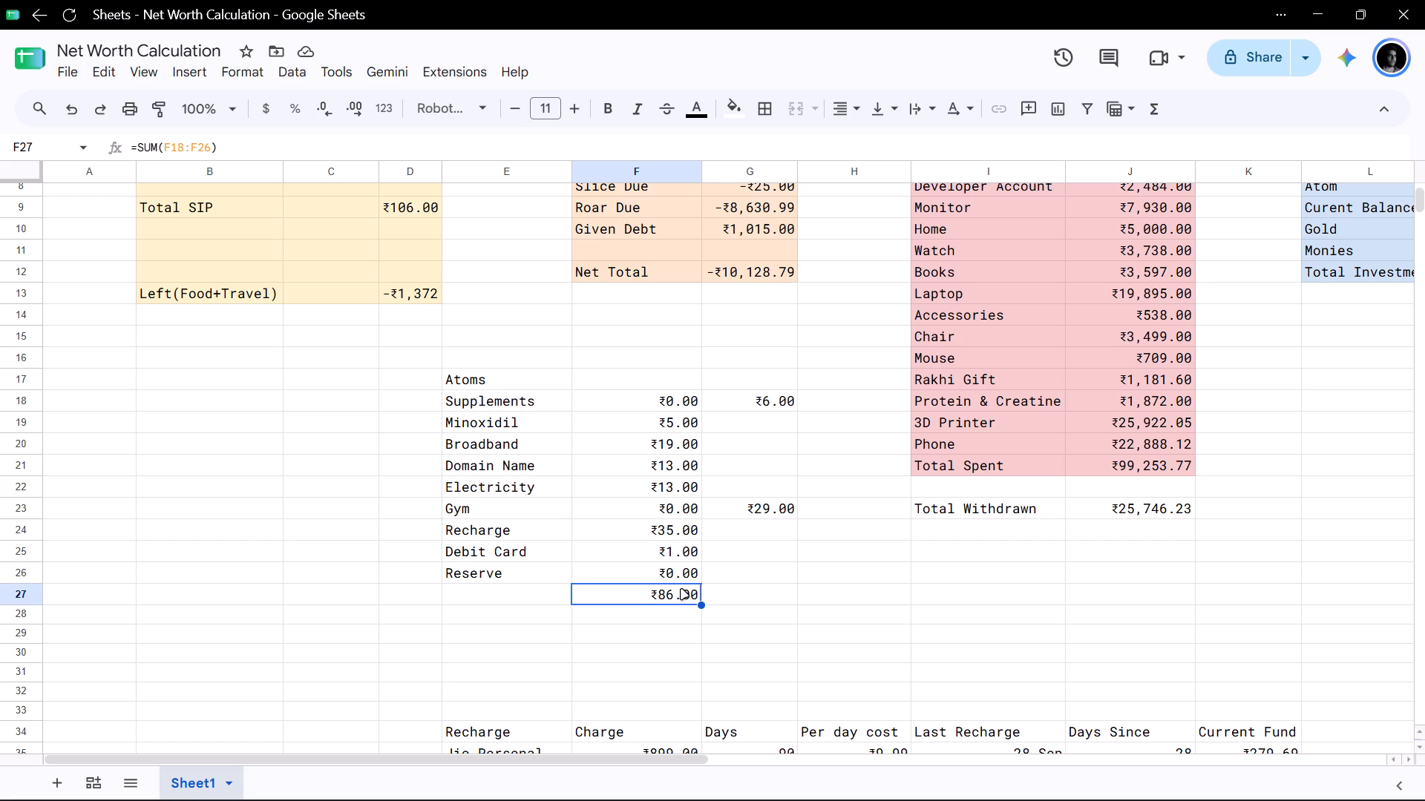
{"action": "scroll", "coordinate": [446, 372], "scroll_direction": "up", "scroll_amount": 4}
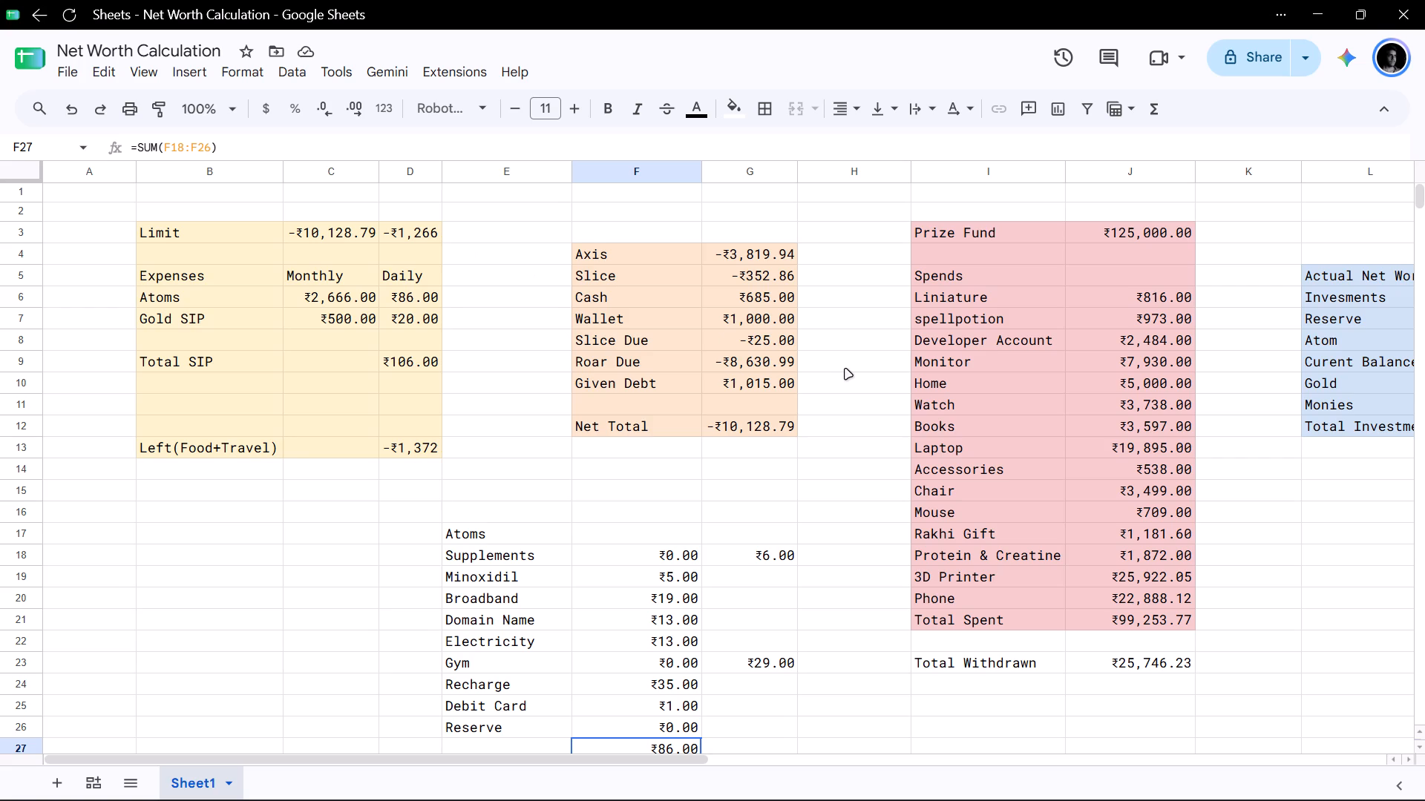
{"action": "scroll", "coordinate": [845, 369], "scroll_direction": "left", "scroll_amount": 2}
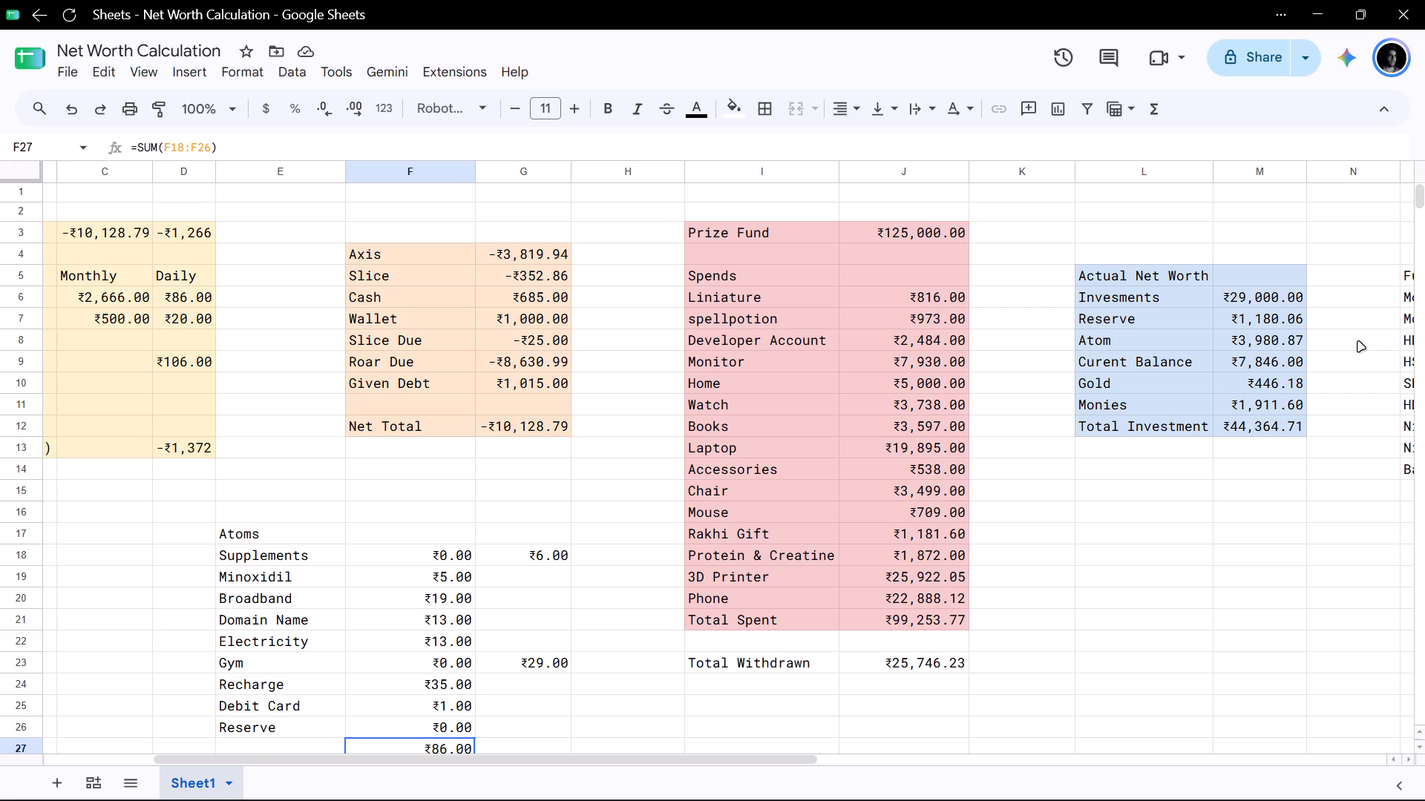
{"action": "left_click", "coordinate": [532, 242]}
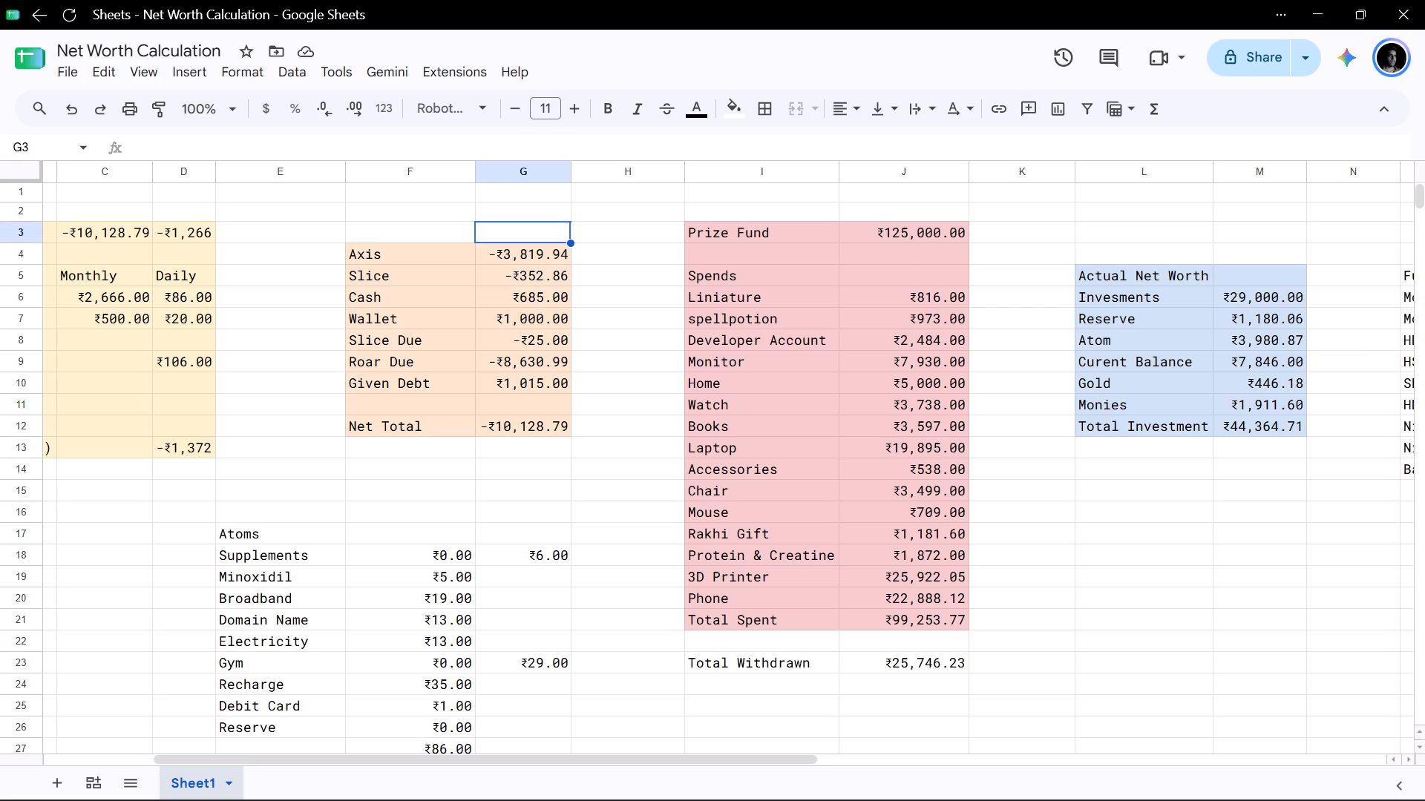
{"action": "left_click", "coordinate": [528, 254]}
{"action": "key", "text": "0"}
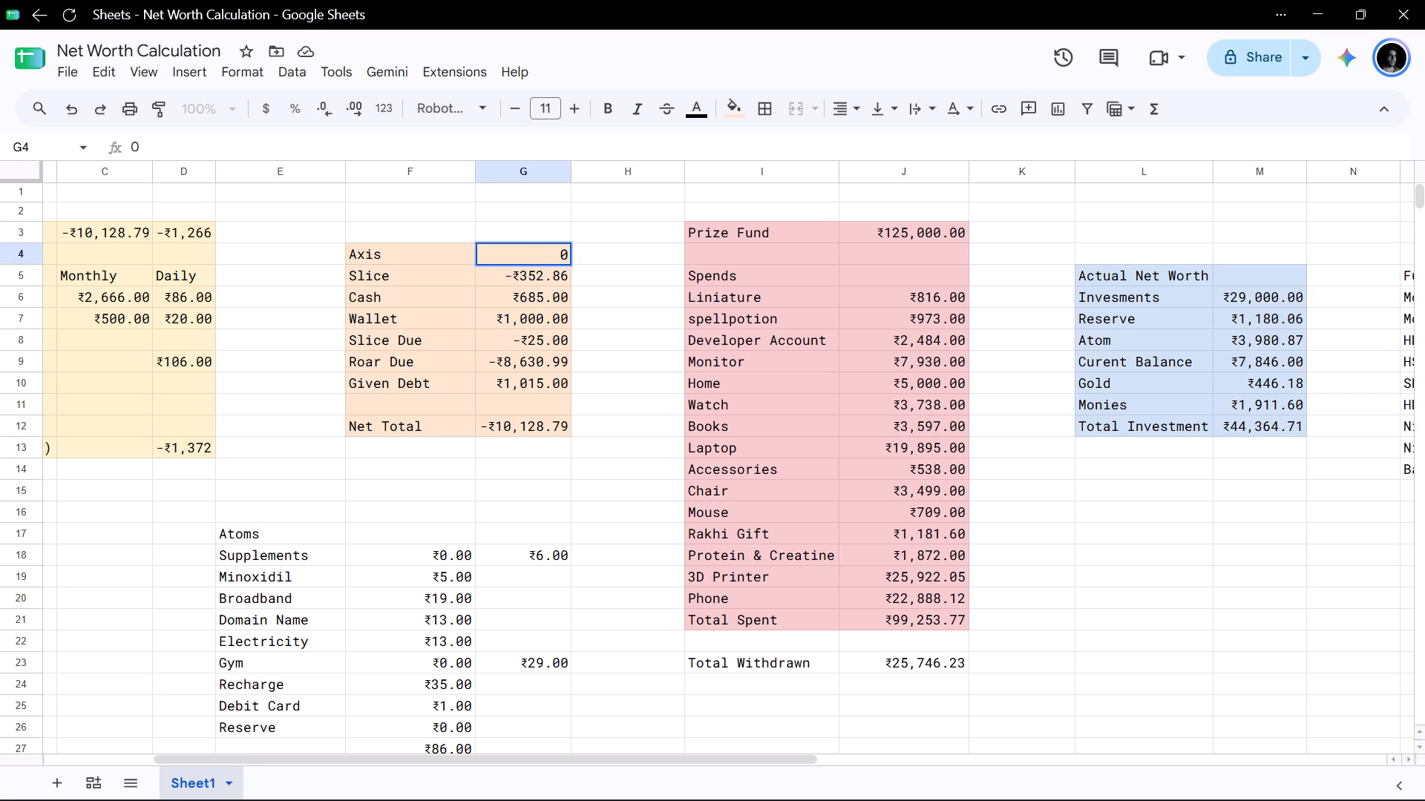
{"action": "key", "text": "Return"}
Look across row 4 from the Axis balance to the Actual Net Worth table.
{"action": "key", "text": "Up"}
{"action": "key", "text": "Right"}
{"action": "key", "text": "Right"}
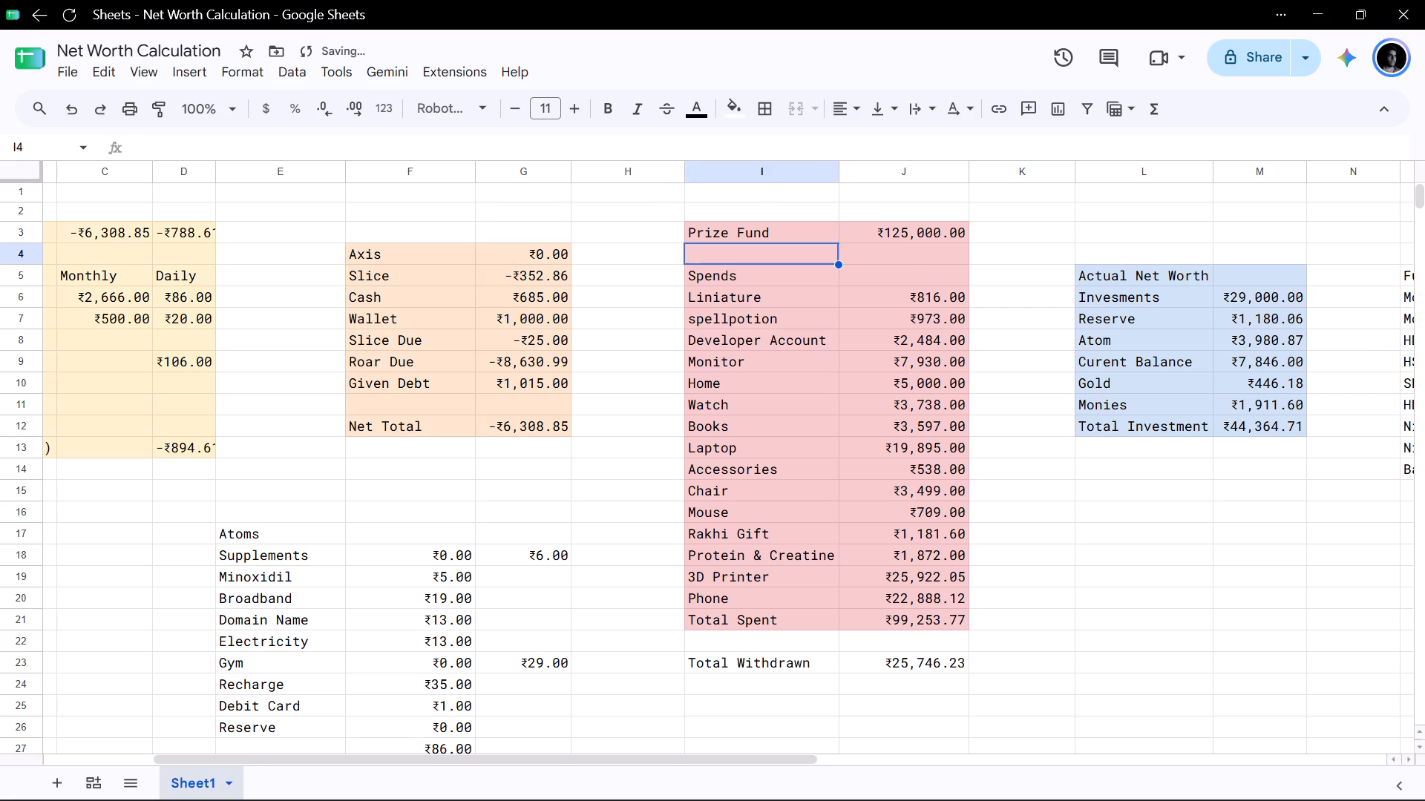
{"action": "key", "text": "Right"}
{"action": "key", "text": "Right"}
{"action": "key", "text": "Right"}
{"action": "key", "text": "Right"}
{"action": "key", "text": "Down"}
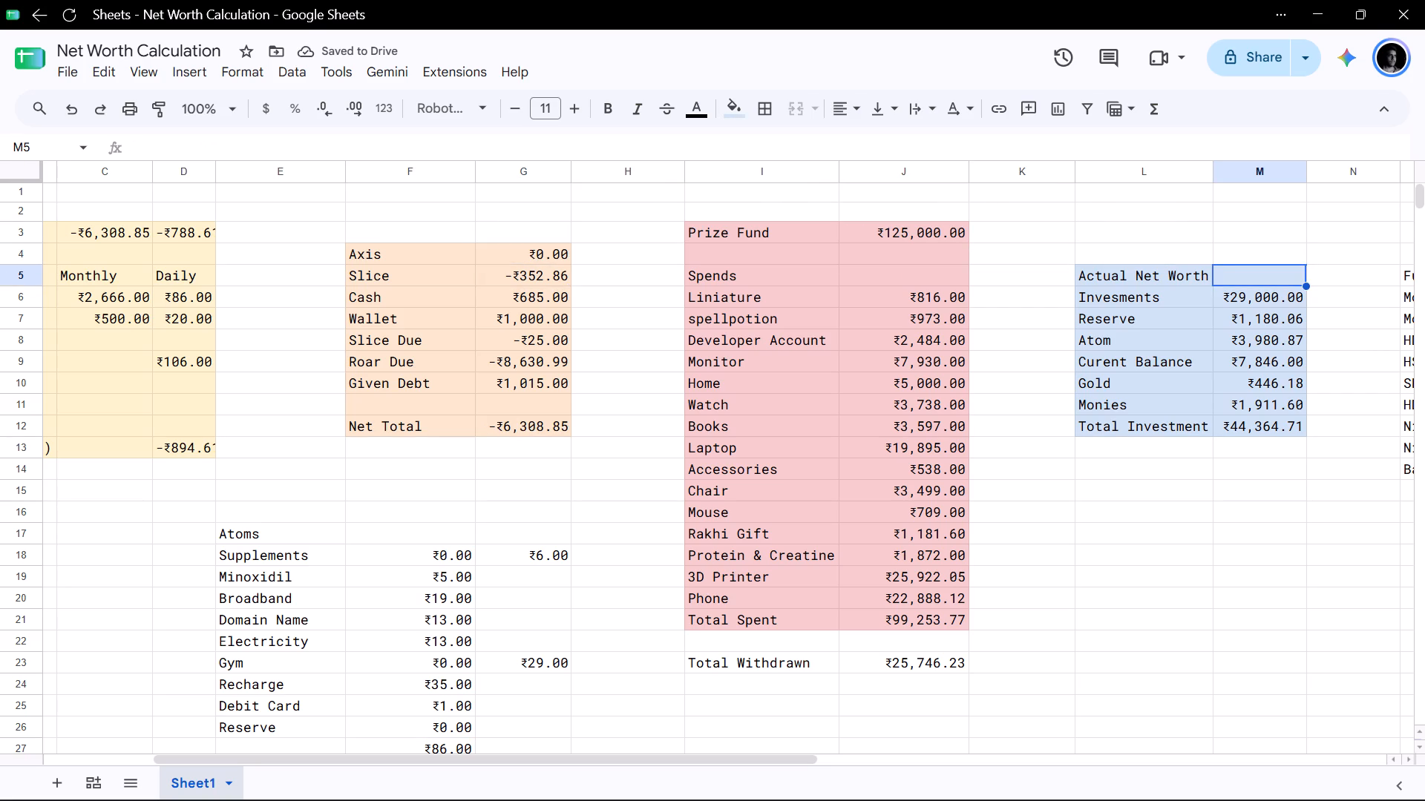
Examine the Axis, Slice, Cash, Wallet and Slice Due entries that feed Net Total.
{"action": "key", "text": "Left"}
{"action": "key", "text": "Left"}
{"action": "key", "text": "Left"}
{"action": "key", "text": "Left"}
{"action": "key", "text": "Left"}
{"action": "key", "text": "Left"}
{"action": "key", "text": "Up"}
{"action": "key", "text": "Down"}
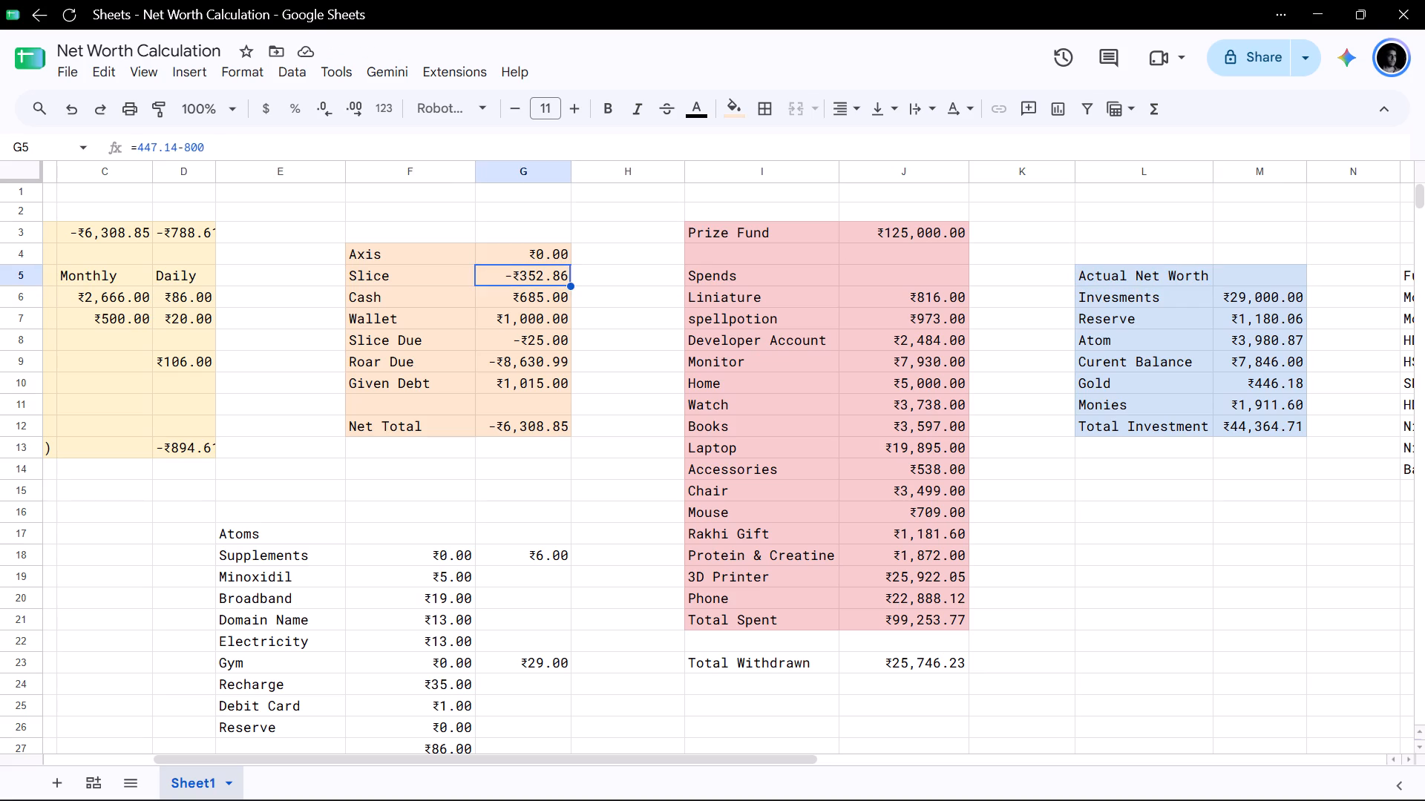
{"action": "key", "text": "Up"}
{"action": "key", "text": "Down"}
{"action": "key", "text": "Up"}
{"action": "key", "text": "Down"}
{"action": "key", "text": "Up"}
{"action": "key", "text": "Down"}
{"action": "key", "text": "Down"}
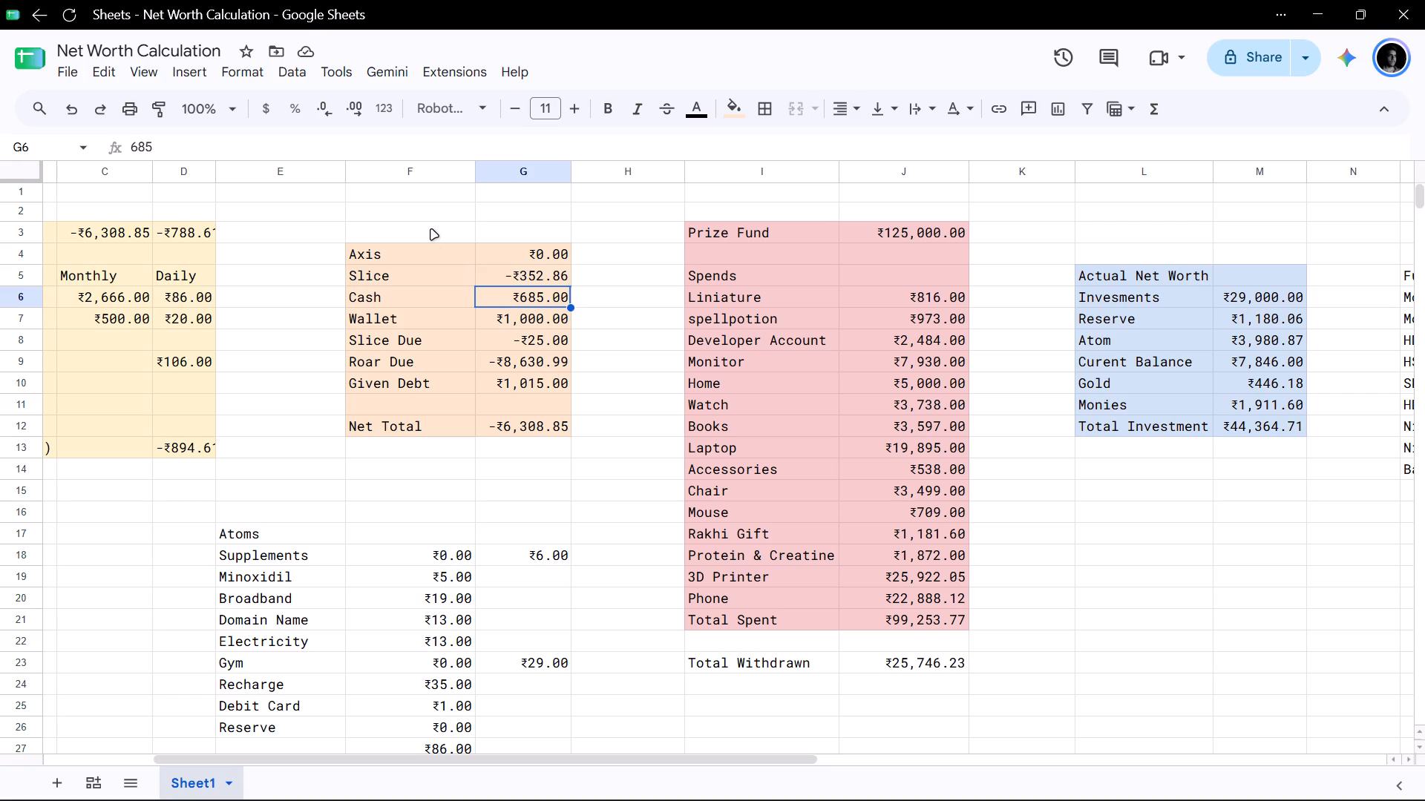
{"action": "key", "text": "Down"}
{"action": "key", "text": "Down"}
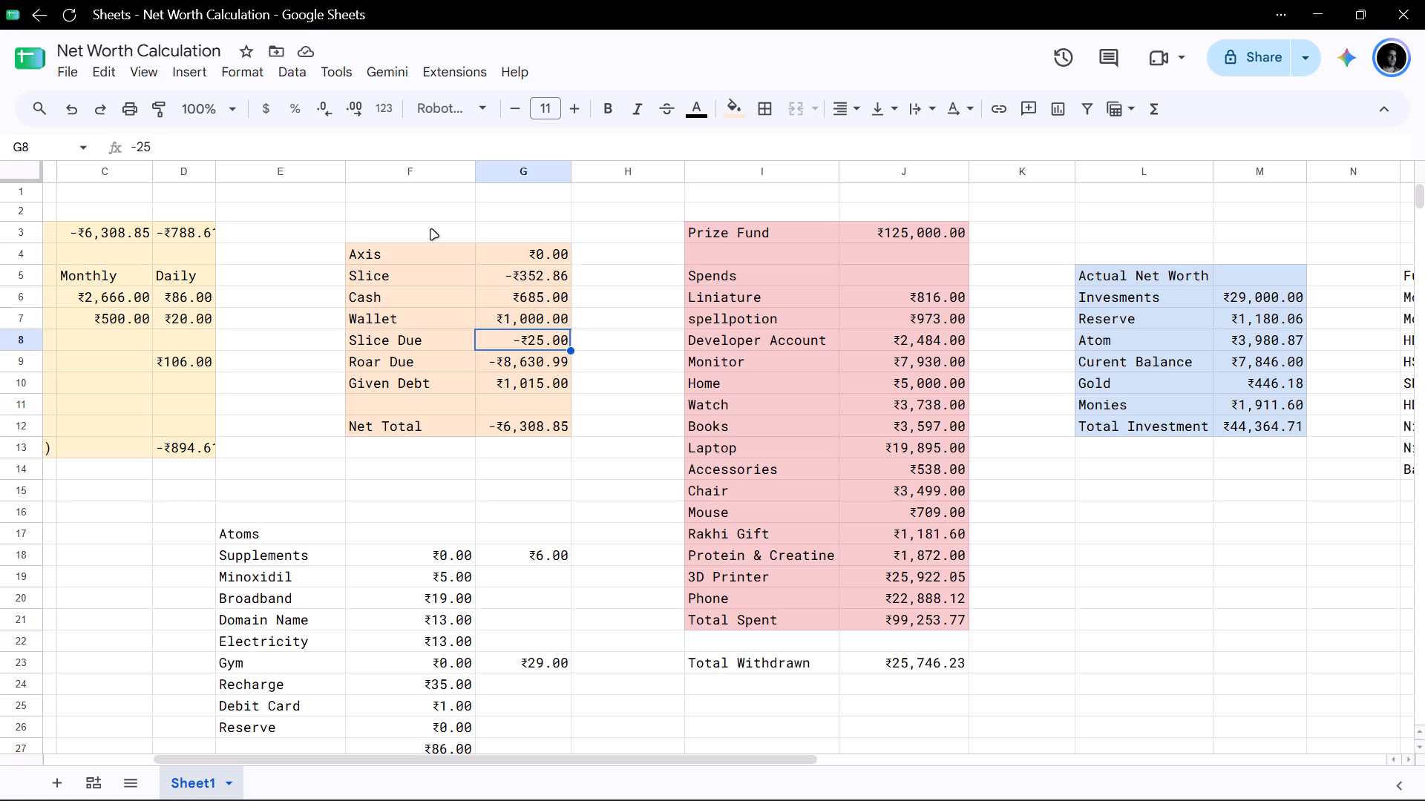
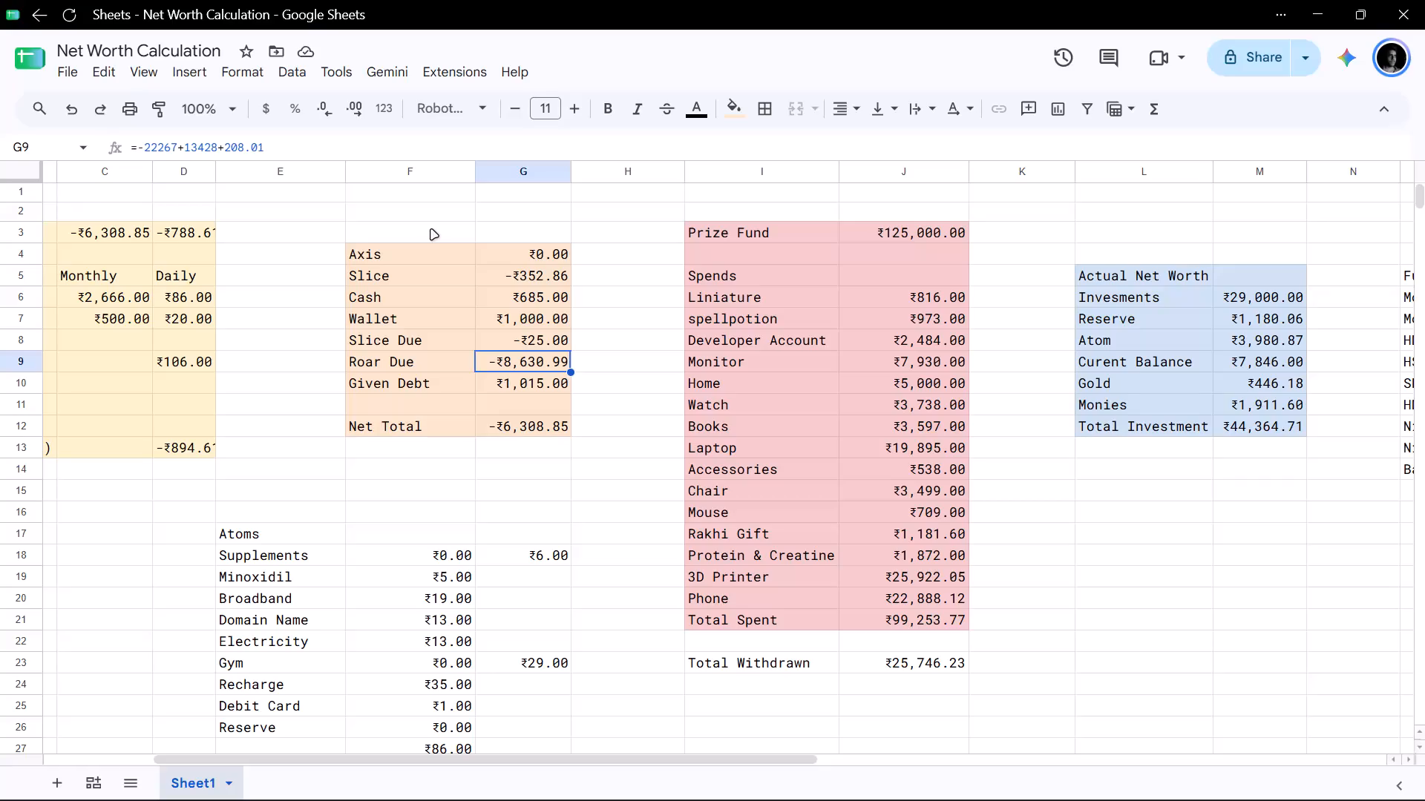
Examine the amounts and formulas of the account entries from Axis through Given Debt and the Net Total sum.
{"action": "key", "text": "Up"}
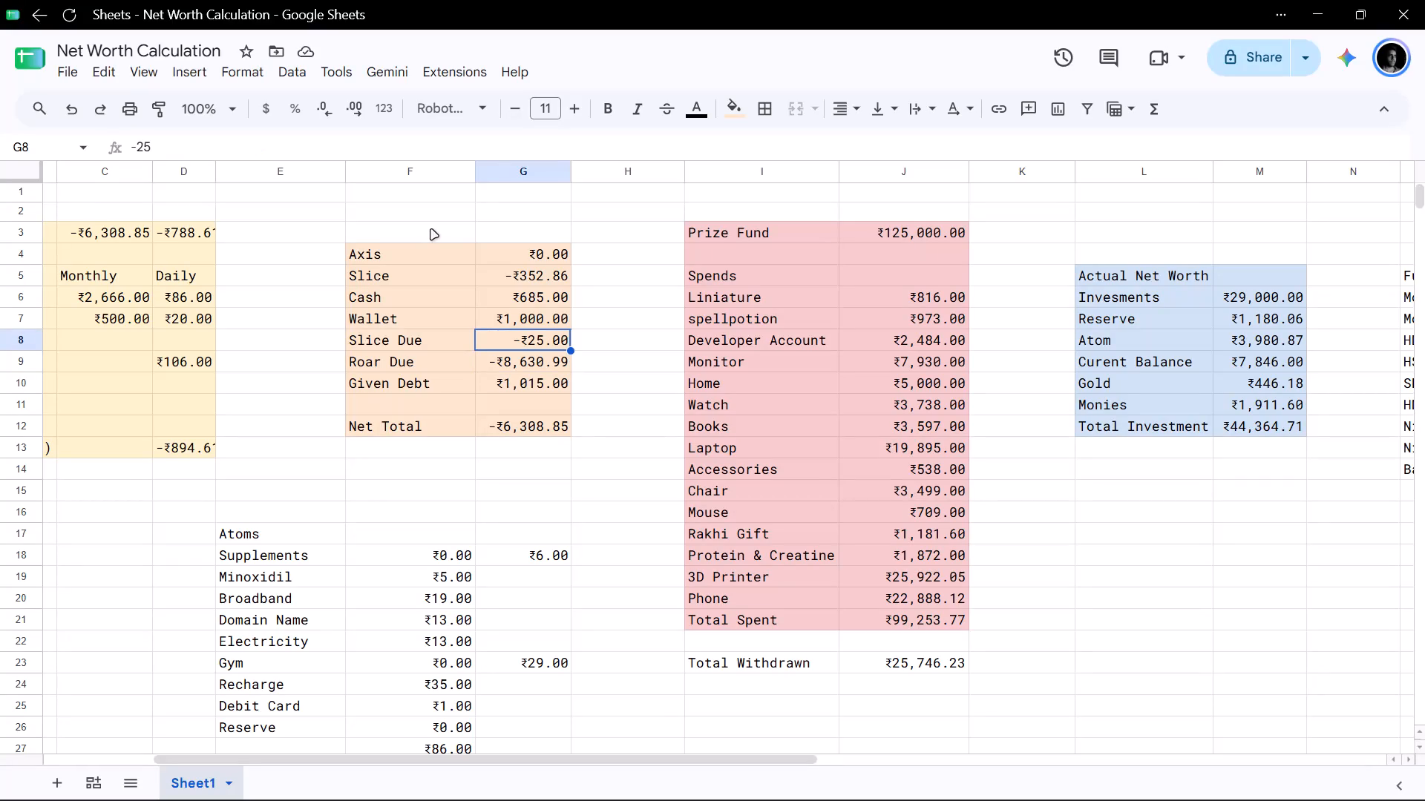
{"action": "key", "text": "Up"}
{"action": "key", "text": "Up"}
{"action": "key", "text": "Up"}
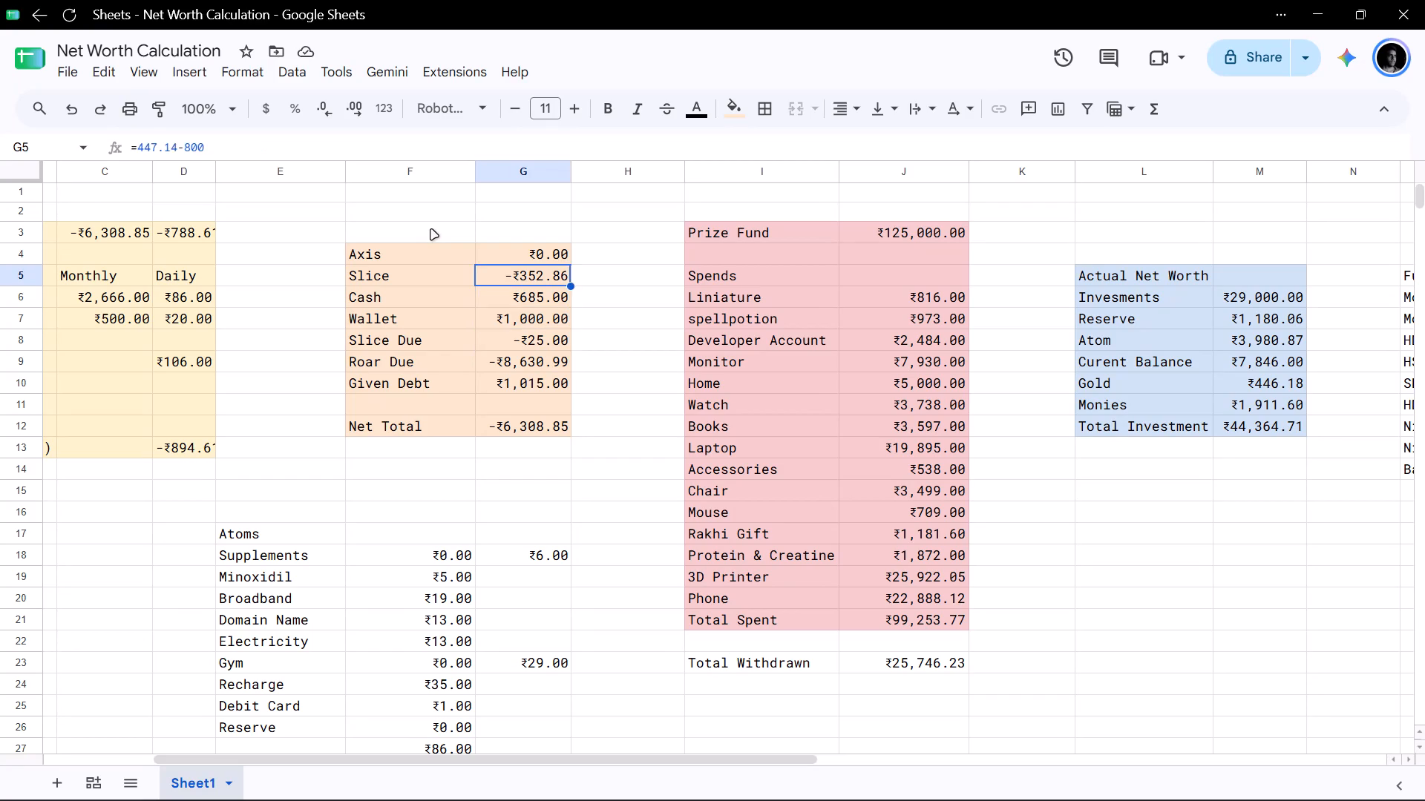
{"action": "key", "text": "Up"}
{"action": "key", "text": "Down"}
{"action": "key", "text": "Down"}
{"action": "key", "text": "Down"}
{"action": "key", "text": "Down"}
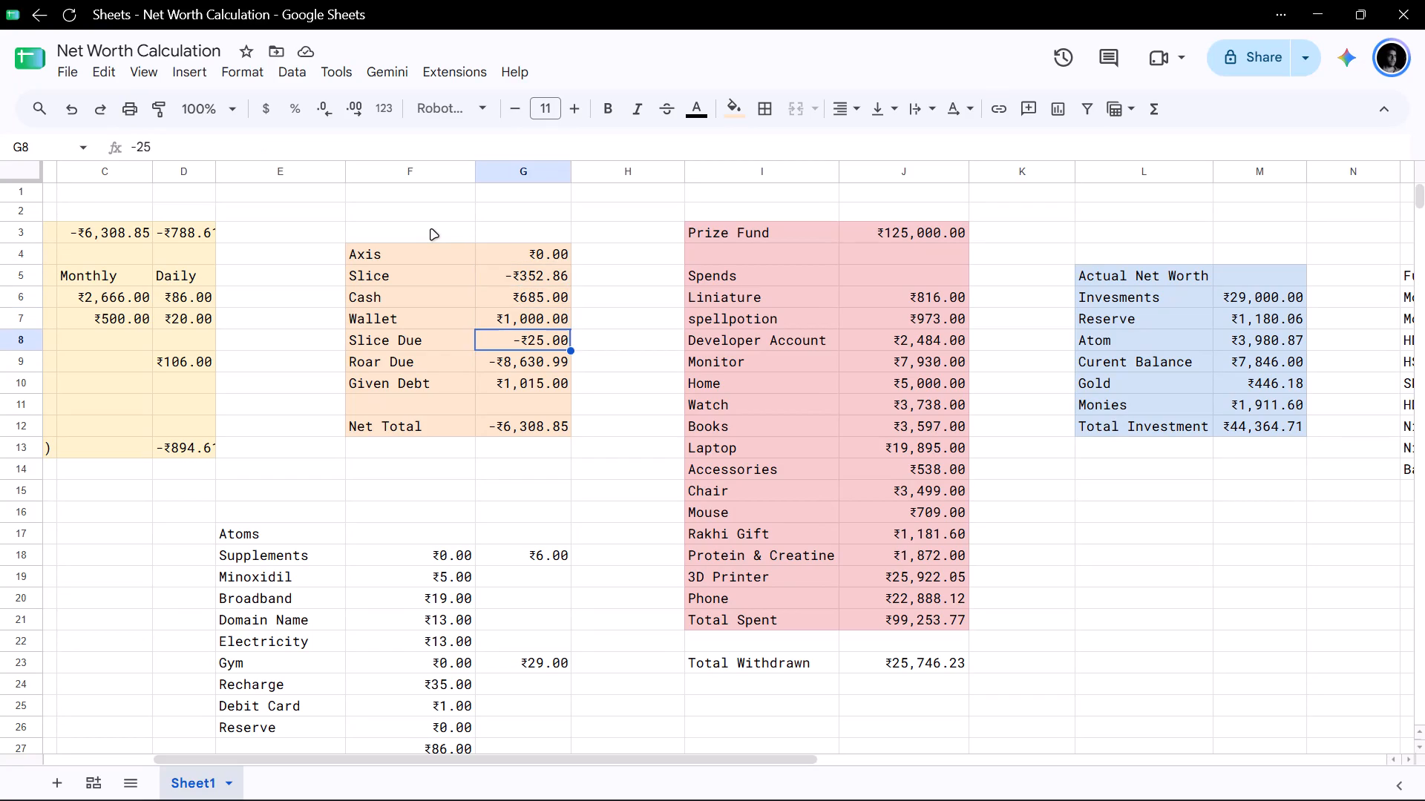
{"action": "key", "text": "Down"}
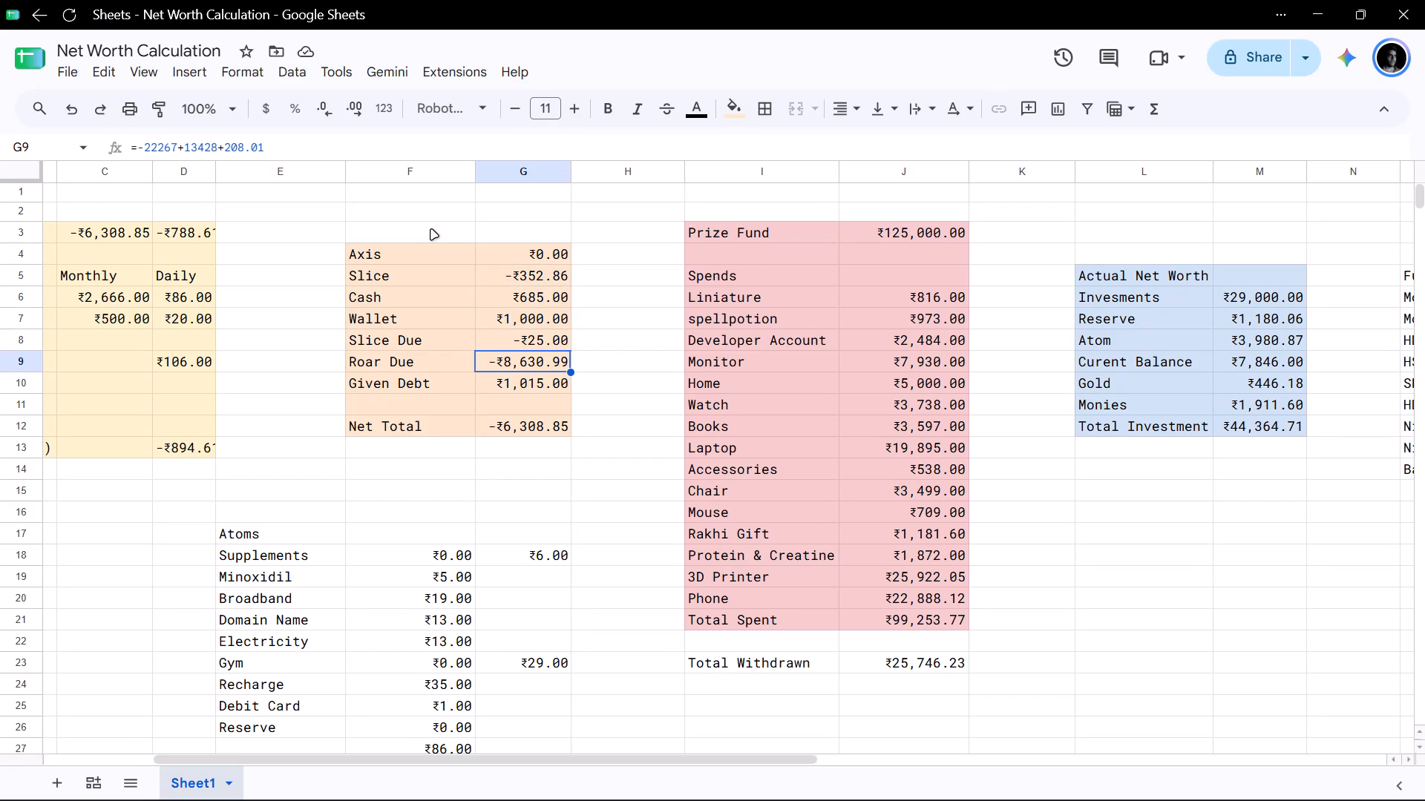
{"action": "key", "text": "Down"}
{"action": "key", "text": "Down"}
{"action": "key", "text": "Up"}
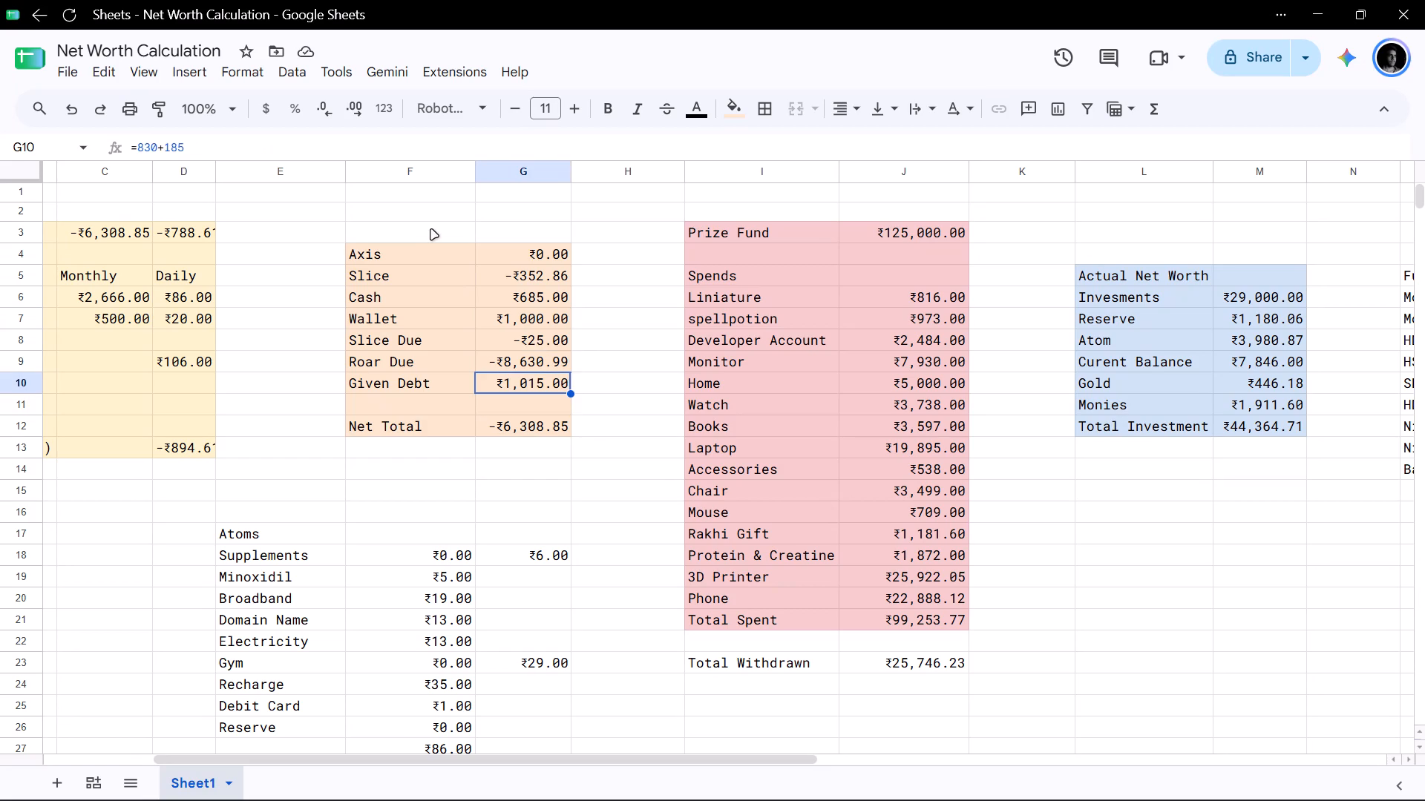
{"action": "key", "text": "Down"}
{"action": "key", "text": "Down"}
{"action": "key", "text": "Down"}
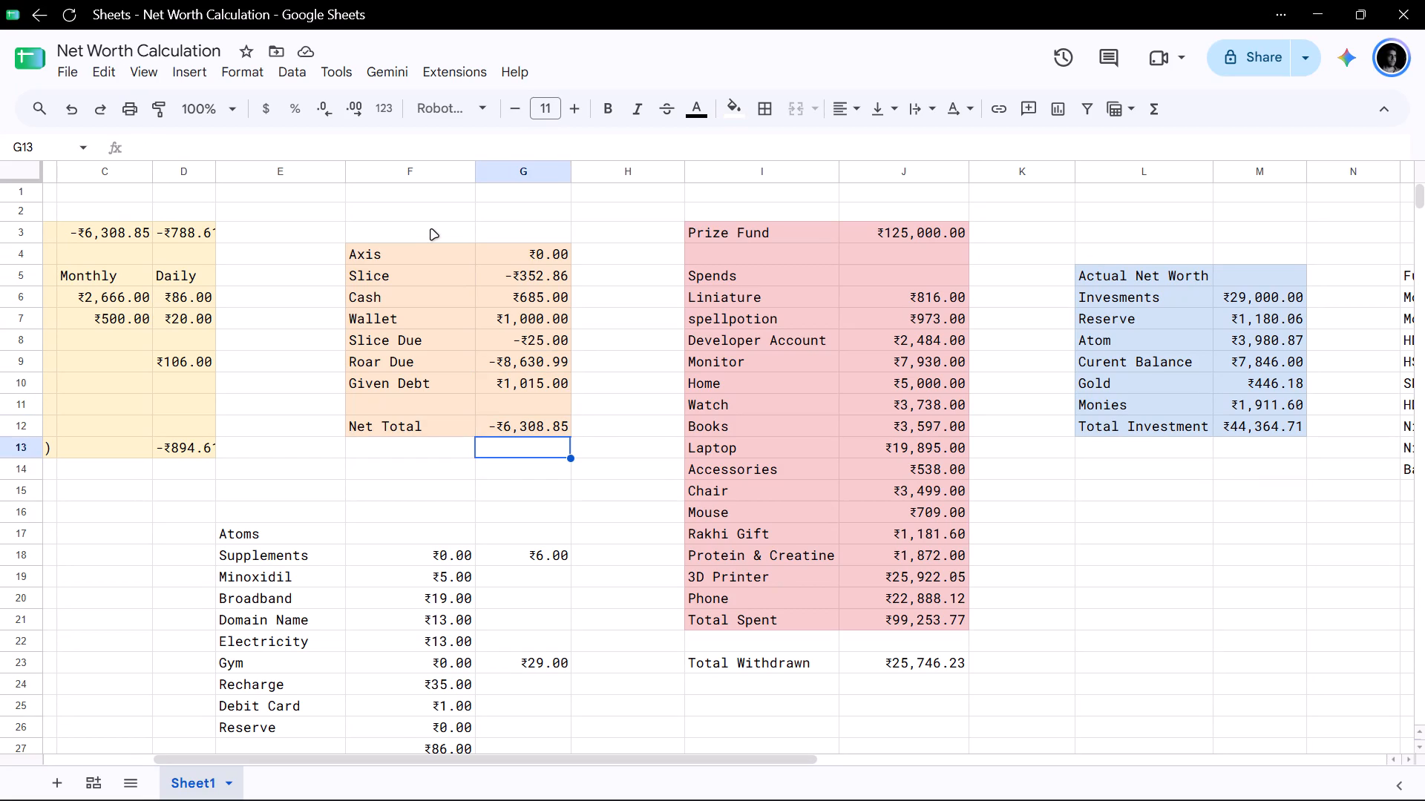
{"action": "key", "text": "Down"}
{"action": "key", "text": "Up"}
{"action": "key", "text": "Up"}
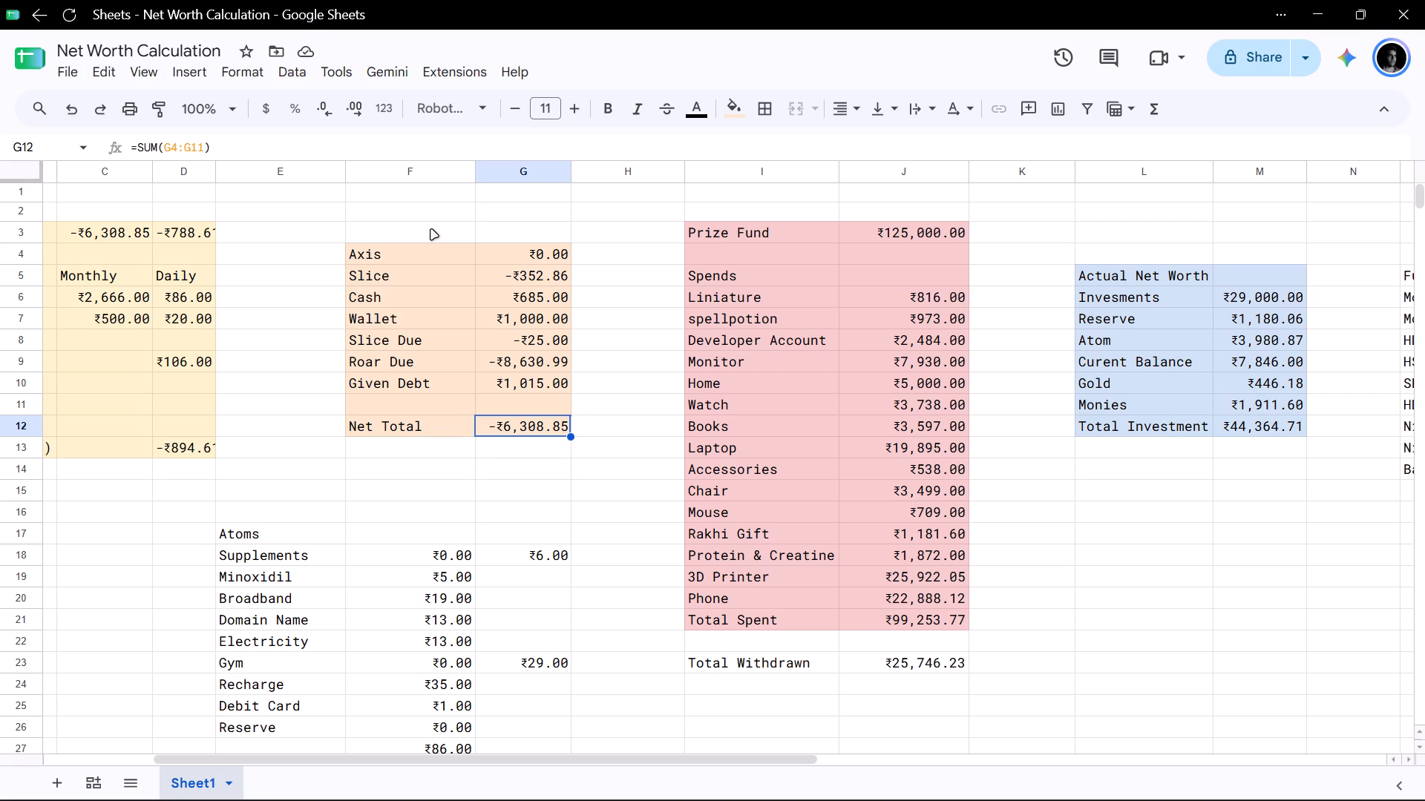
{"action": "key", "text": "Up"}
{"action": "key", "text": "Up"}
{"action": "key", "text": "Up"}
{"action": "key", "text": "Down"}
{"action": "key", "text": "Down"}
{"action": "key", "text": "Down"}
{"action": "key", "text": "Up"}
{"action": "key", "text": "Up"}
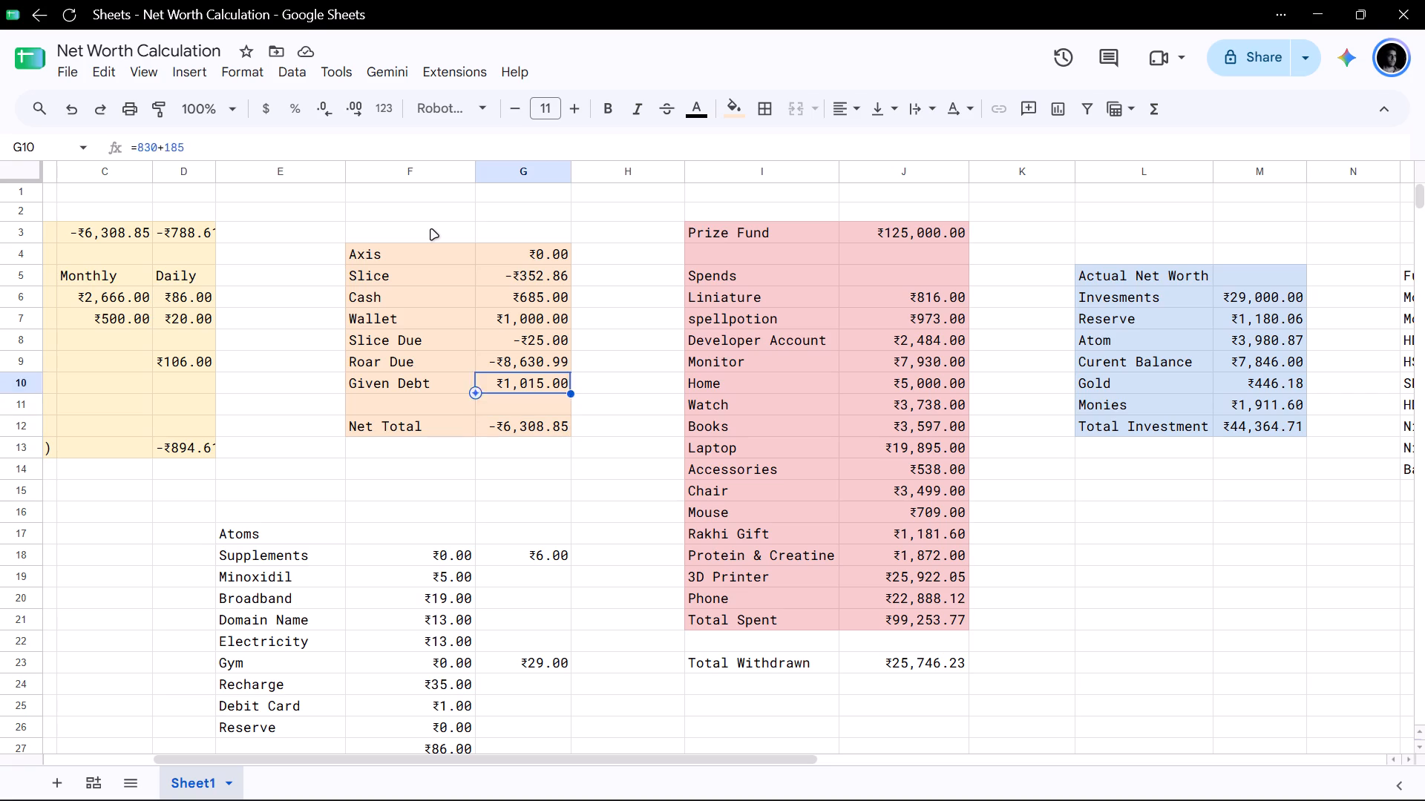
{"action": "key", "text": "Up"}
{"action": "key", "text": "Up"}
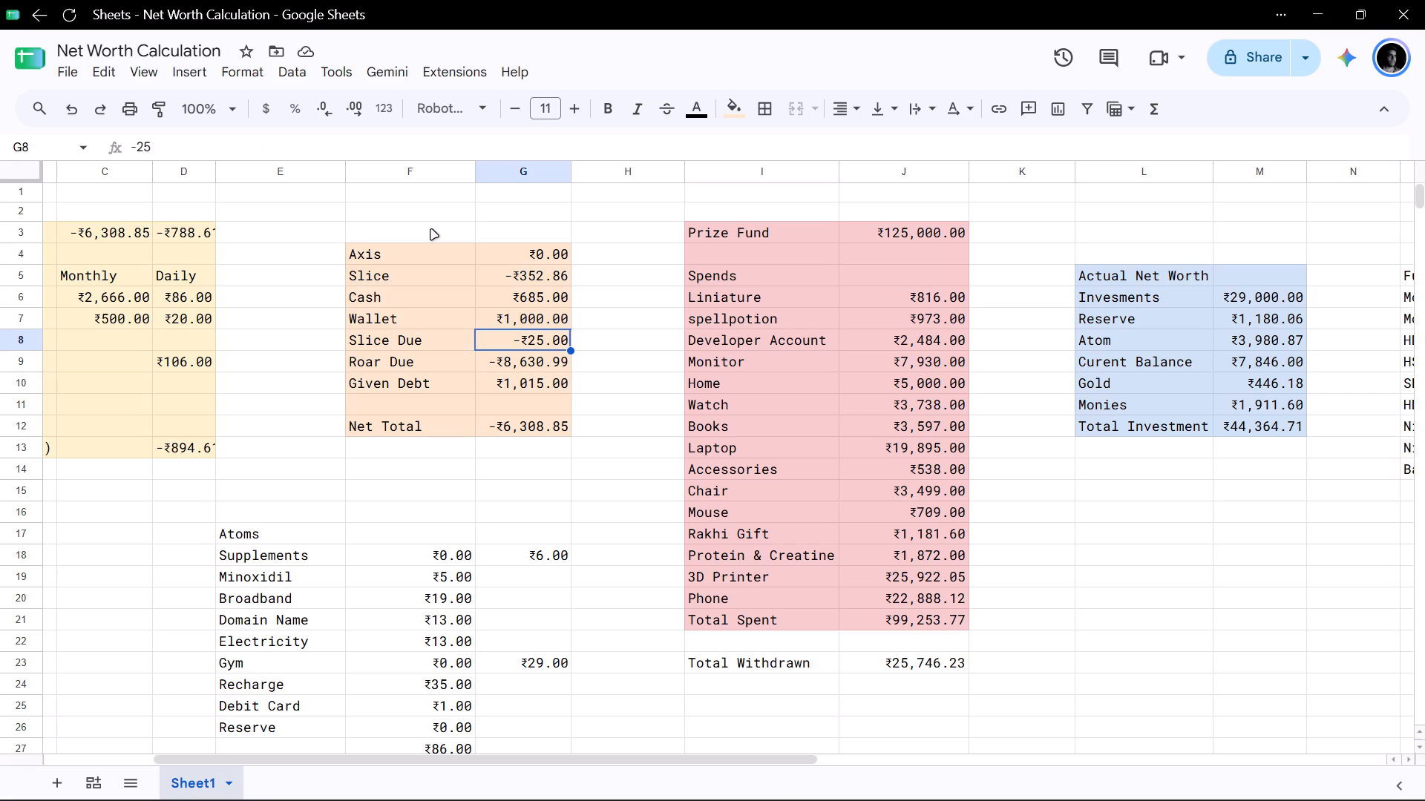
{"action": "key", "text": "Down"}
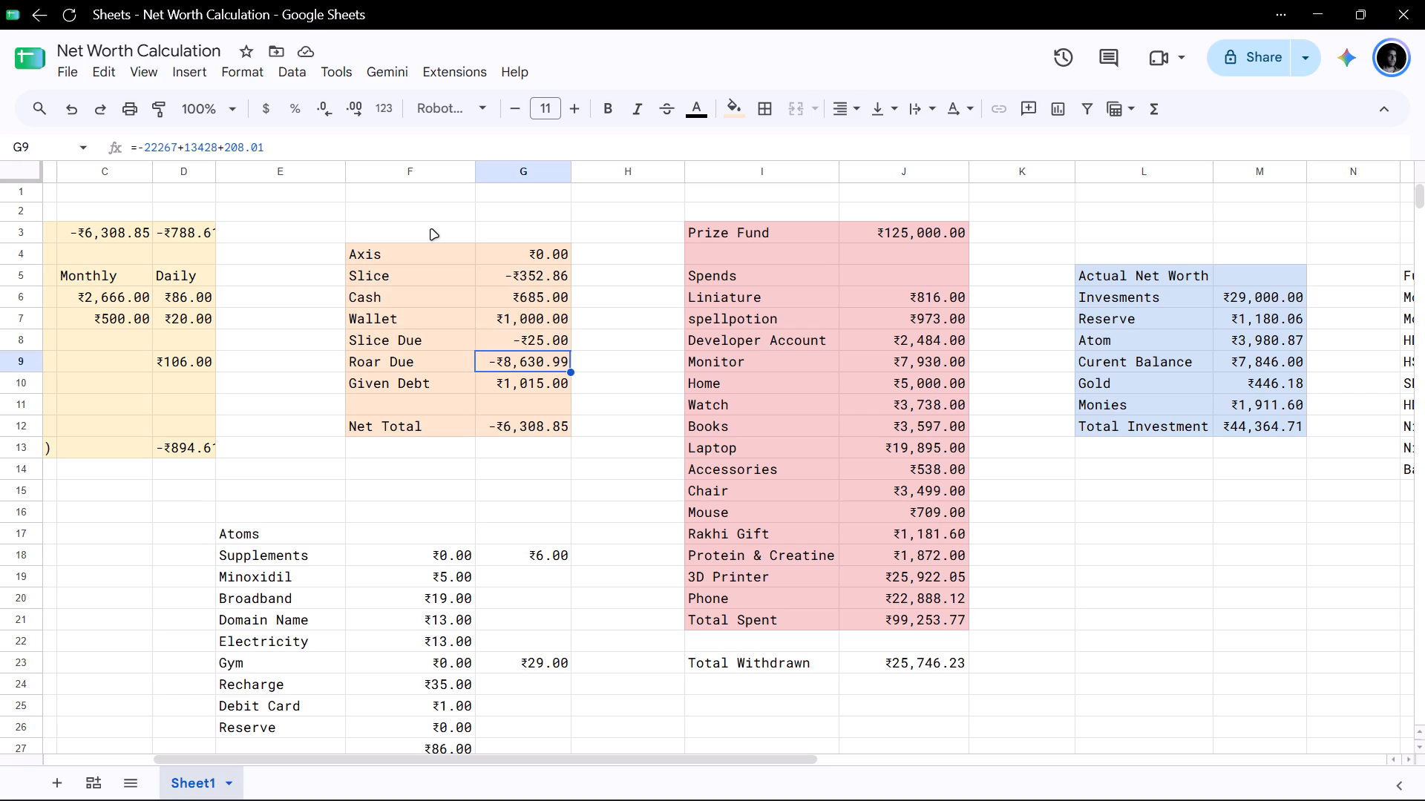
Look over the Spends table amounts from the Spends heading down to Mouse.
{"action": "key", "text": "Right"}
{"action": "key", "text": "Right"}
{"action": "key", "text": "Right"}
{"action": "key", "text": "Right"}
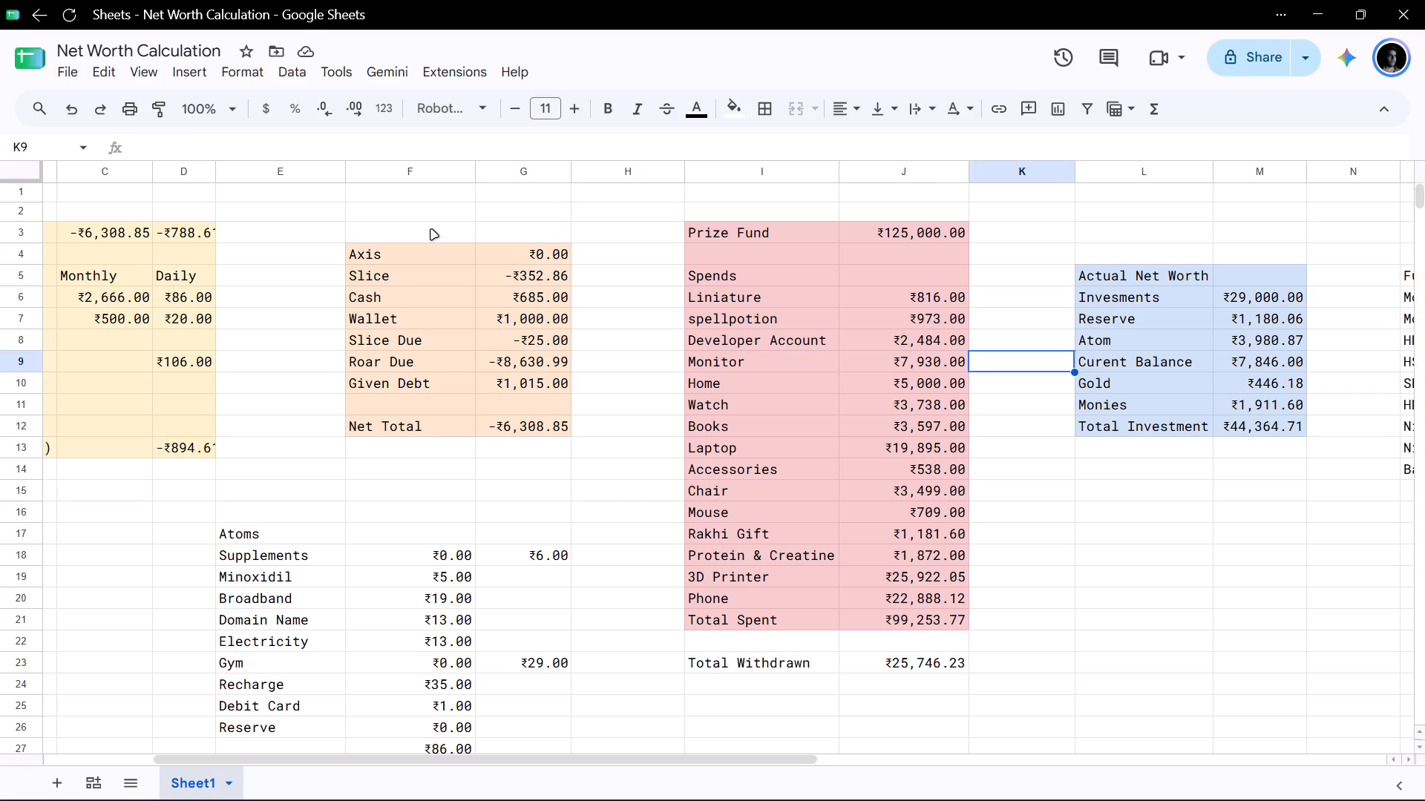
{"action": "key", "text": "Right"}
{"action": "key", "text": "Left"}
{"action": "key", "text": "Left"}
{"action": "key", "text": "Down"}
{"action": "key", "text": "Down"}
{"action": "key", "text": "Down"}
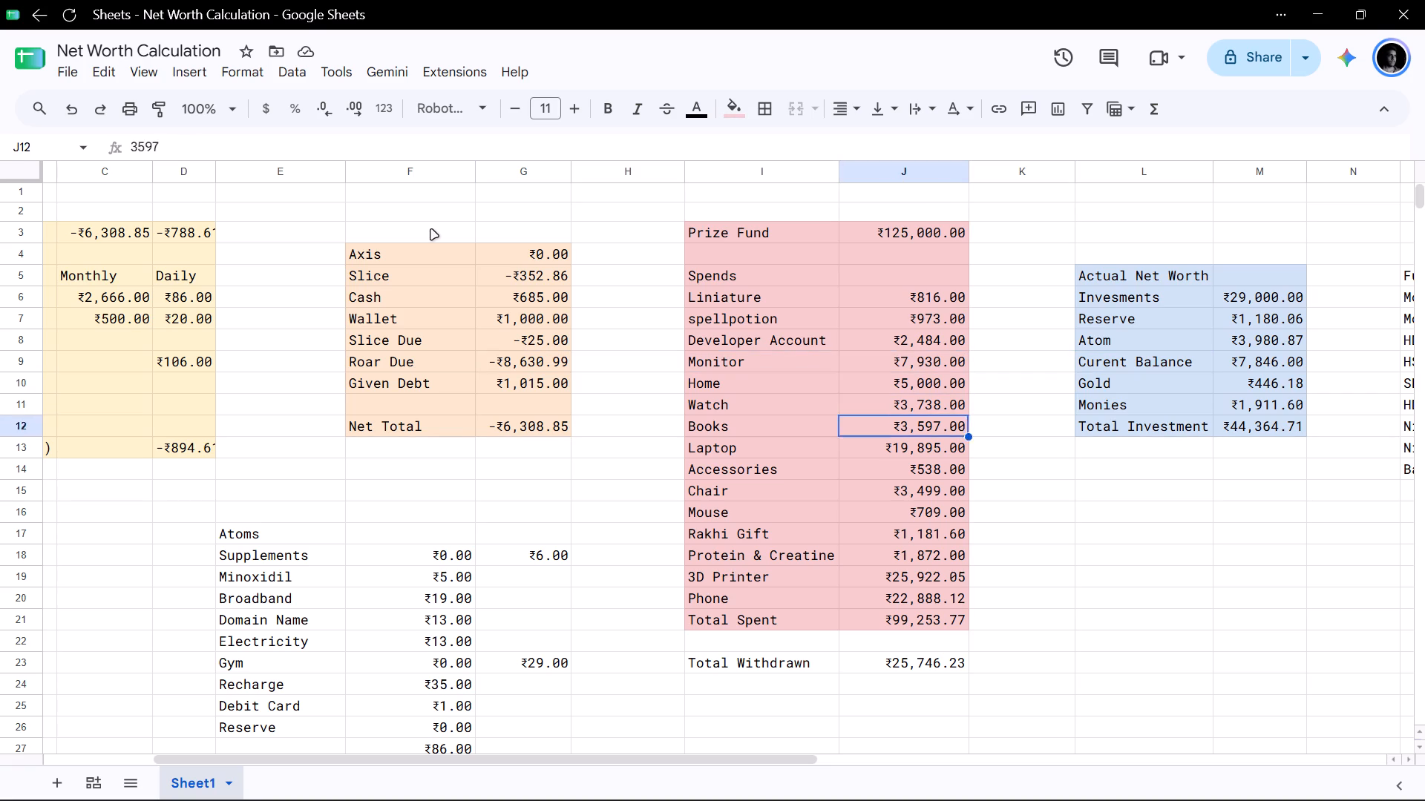
{"action": "key", "text": "Down"}
{"action": "key", "text": "Down"}
{"action": "key", "text": "Down"}
{"action": "key", "text": "Down"}
{"action": "key", "text": "Up"}
{"action": "key", "text": "Up"}
{"action": "key", "text": "Up"}
{"action": "key", "text": "Up"}
{"action": "key", "text": "Up"}
{"action": "key", "text": "Up"}
{"action": "key", "text": "Up"}
{"action": "key", "text": "Up"}
{"action": "key", "text": "Up"}
{"action": "key", "text": "Up"}
{"action": "key", "text": "Up"}
{"action": "key", "text": "Left"}
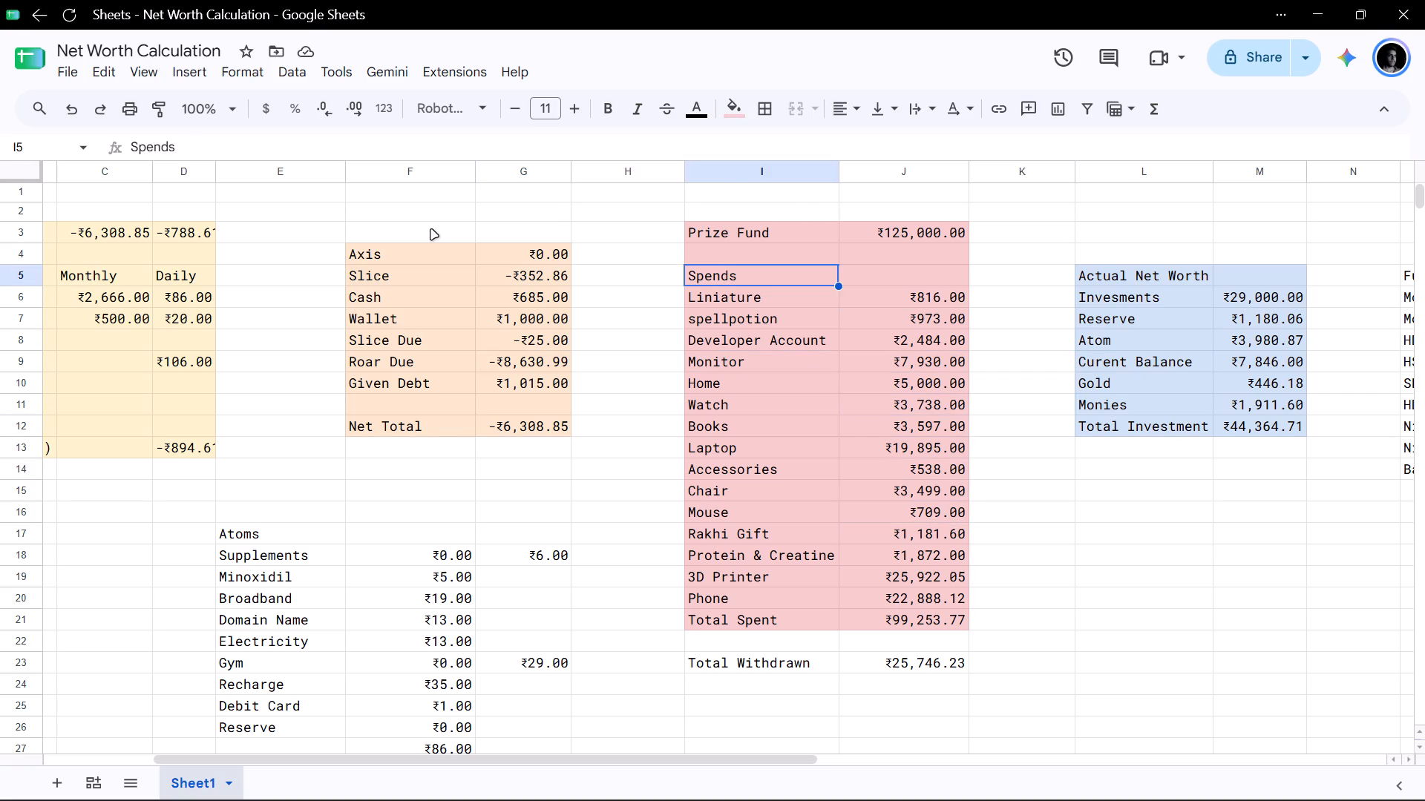
{"action": "key", "text": "Up"}
{"action": "key", "text": "Left"}
{"action": "key", "text": "Left"}
Review the account balances and dues again, from Axis down to the Net Total formula.
{"action": "key", "text": "Down"}
{"action": "key", "text": "Down"}
{"action": "key", "text": "Down"}
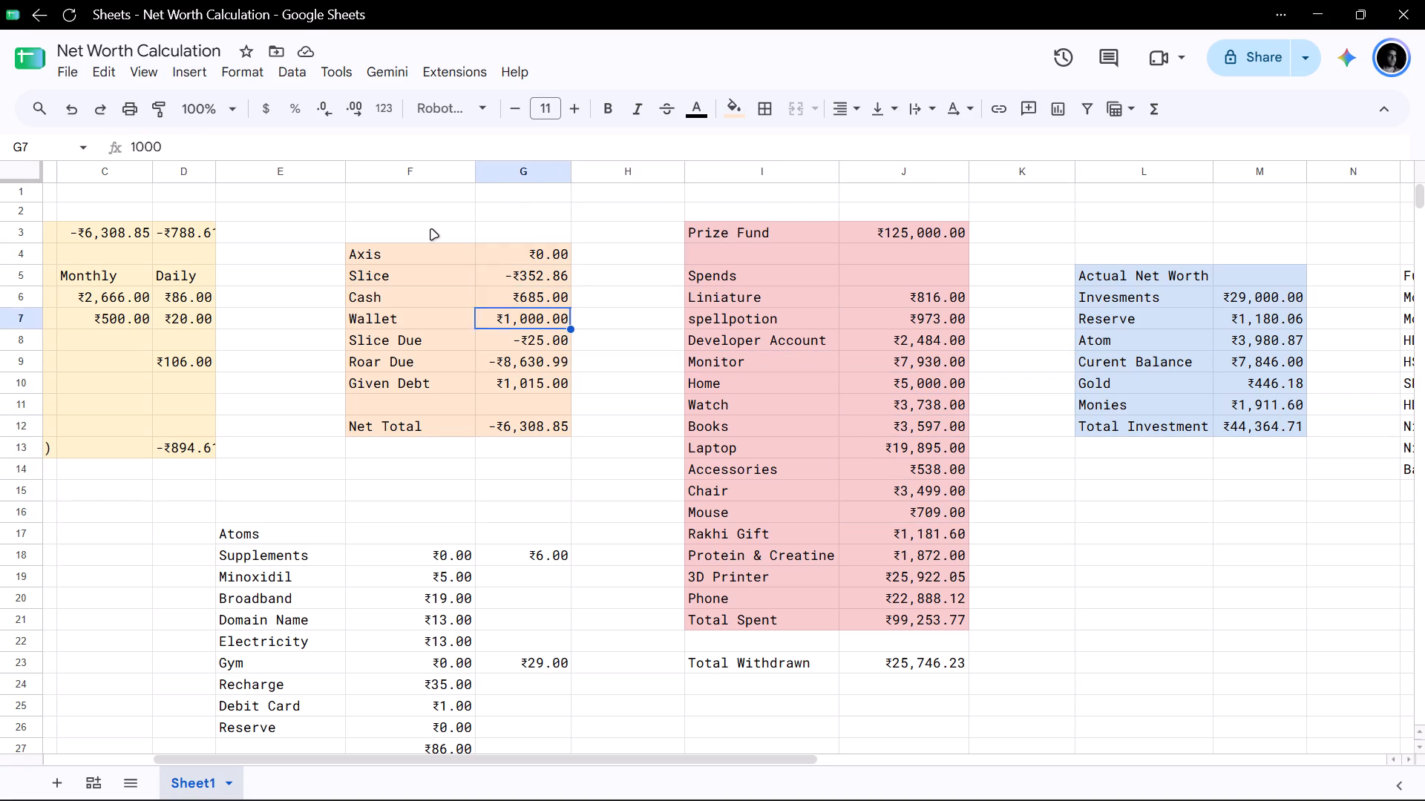
{"action": "key", "text": "Down"}
{"action": "key", "text": "Down"}
{"action": "key", "text": "Down"}
{"action": "key", "text": "Down"}
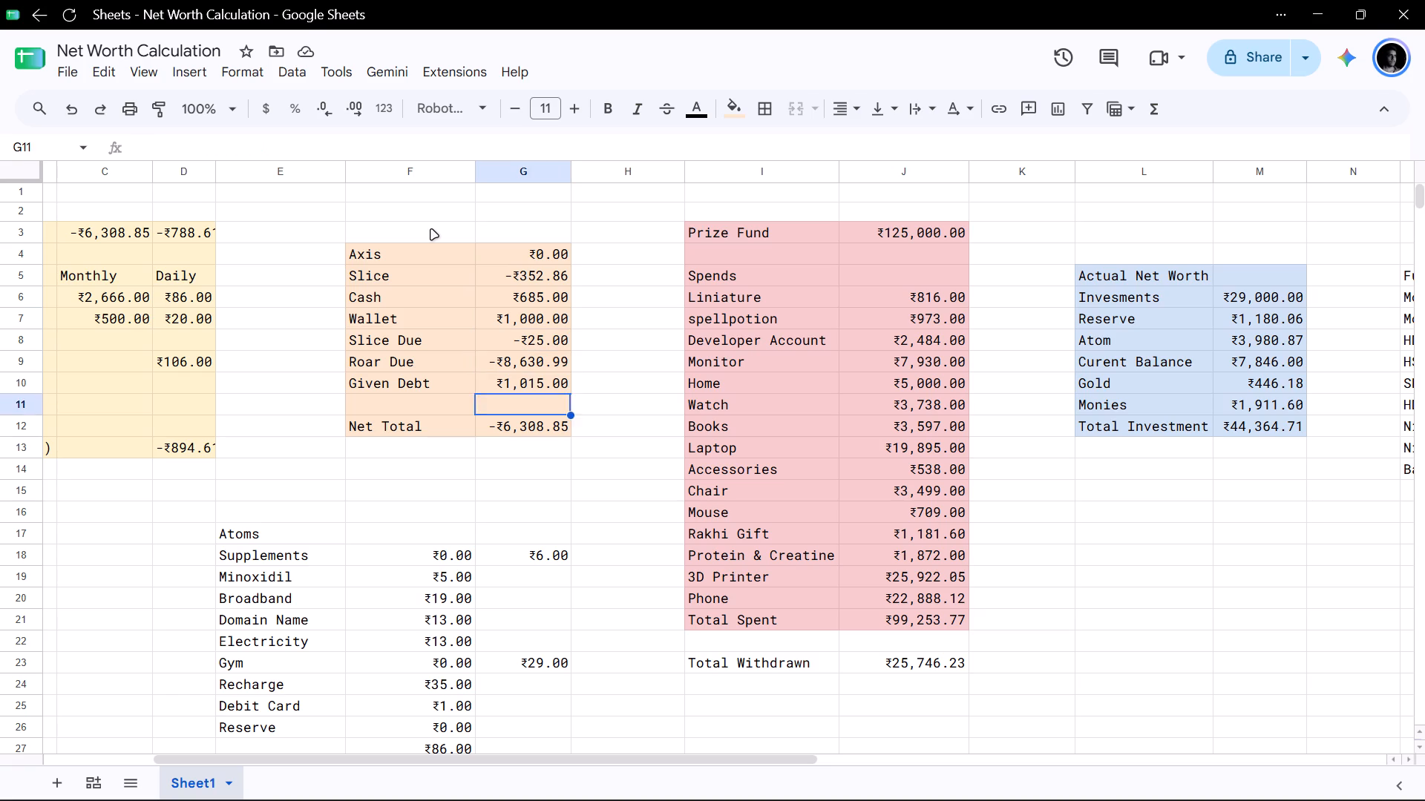
{"action": "key", "text": "Down"}
{"action": "key", "text": "Up"}
{"action": "key", "text": "Up"}
{"action": "key", "text": "Up"}
{"action": "key", "text": "Up"}
{"action": "key", "text": "Up"}
{"action": "key", "text": "Up"}
{"action": "key", "text": "Up"}
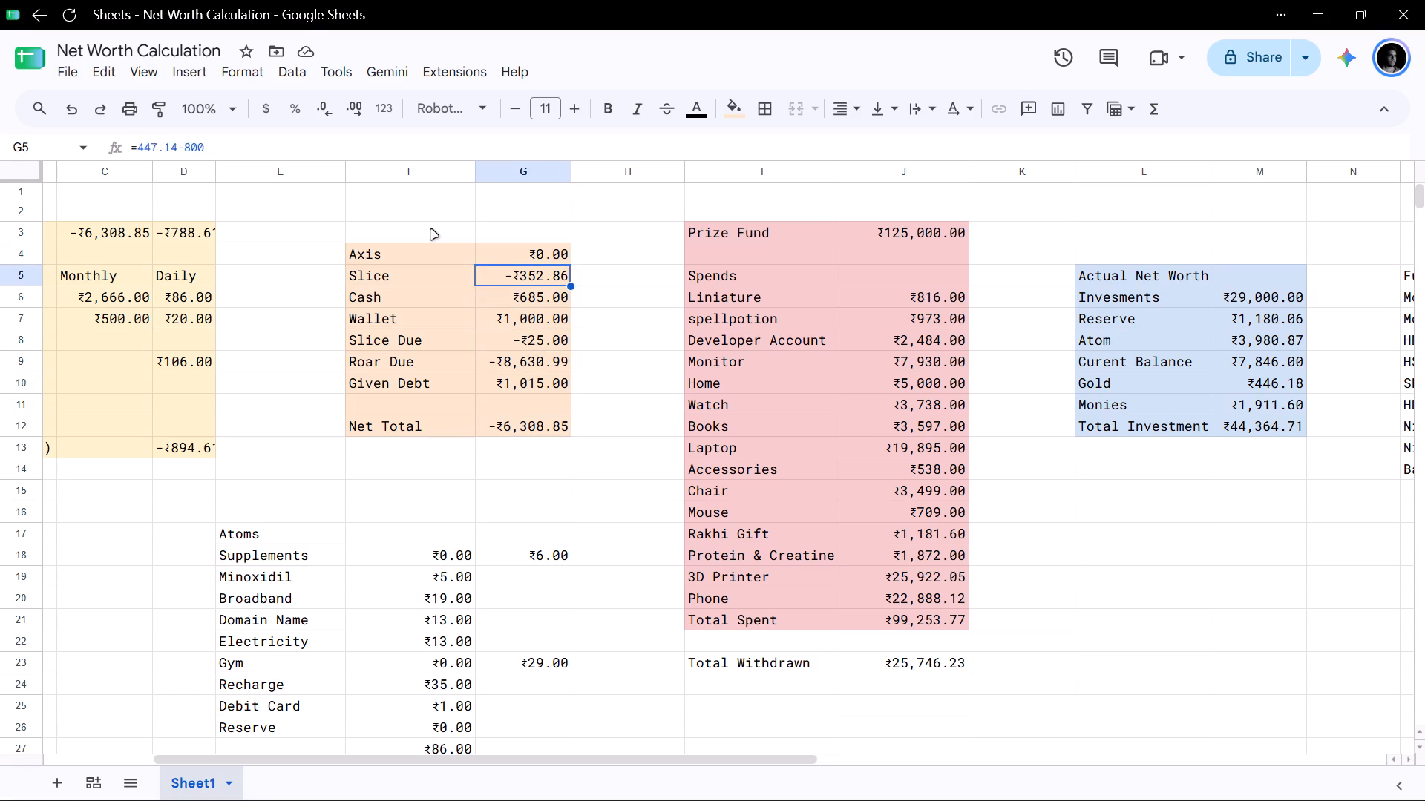
{"action": "key", "text": "Up"}
{"action": "key", "text": "Down"}
{"action": "key", "text": "Down"}
{"action": "key", "text": "Down"}
{"action": "key", "text": "Down"}
{"action": "key", "text": "Down"}
{"action": "key", "text": "Down"}
{"action": "key", "text": "Down"}
{"action": "key", "text": "Down"}
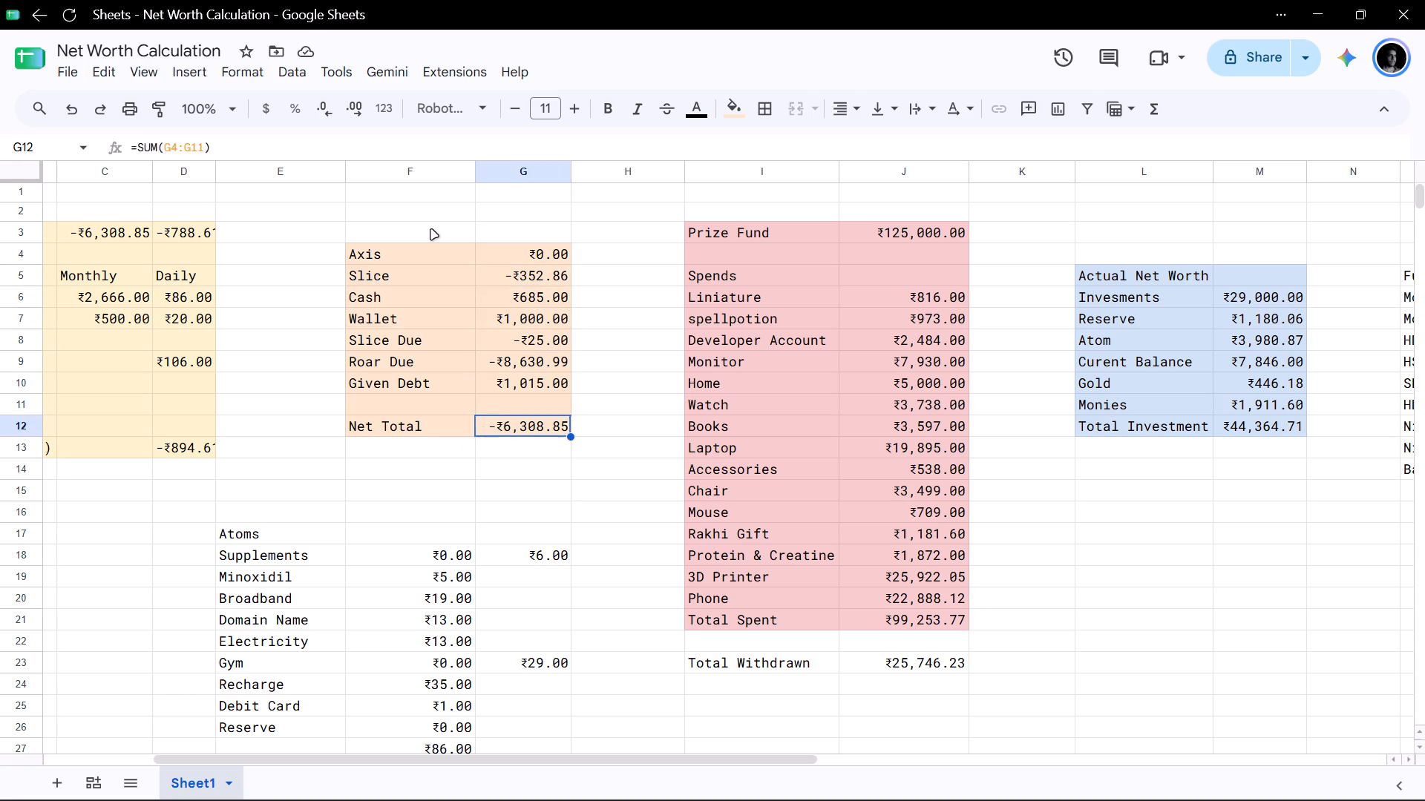
{"action": "key", "text": "Down"}
{"action": "key", "text": "Up"}
{"action": "key", "text": "Up"}
{"action": "key", "text": "Up"}
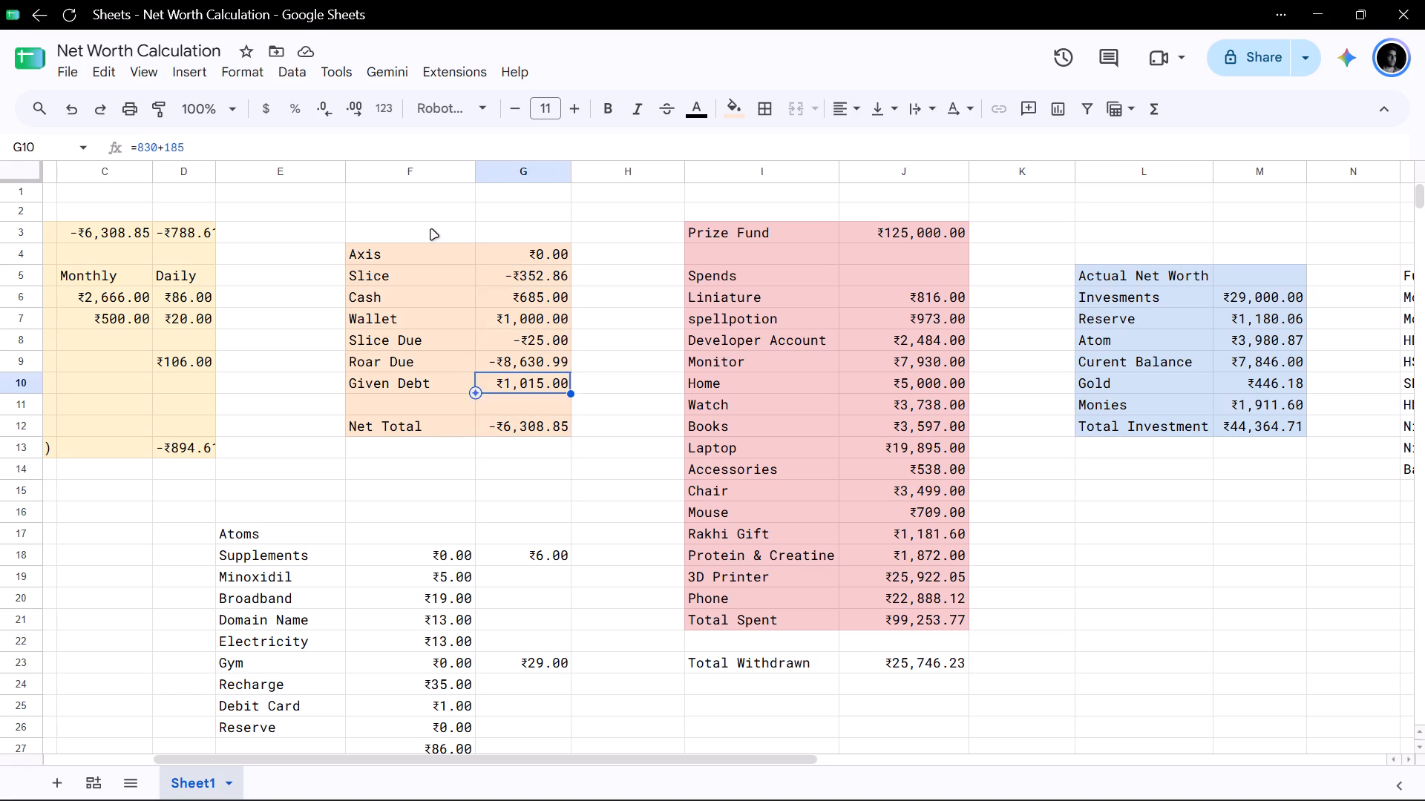
Recheck the Axis, Slice, Cash, Wallet, Slice Due, Roar Due and Given Debt entries one by one.
{"action": "key", "text": "Up"}
{"action": "key", "text": "Up"}
{"action": "key", "text": "Up"}
{"action": "key", "text": "Up"}
{"action": "key", "text": "Up"}
{"action": "key", "text": "Up"}
{"action": "key", "text": "Down"}
{"action": "key", "text": "Down"}
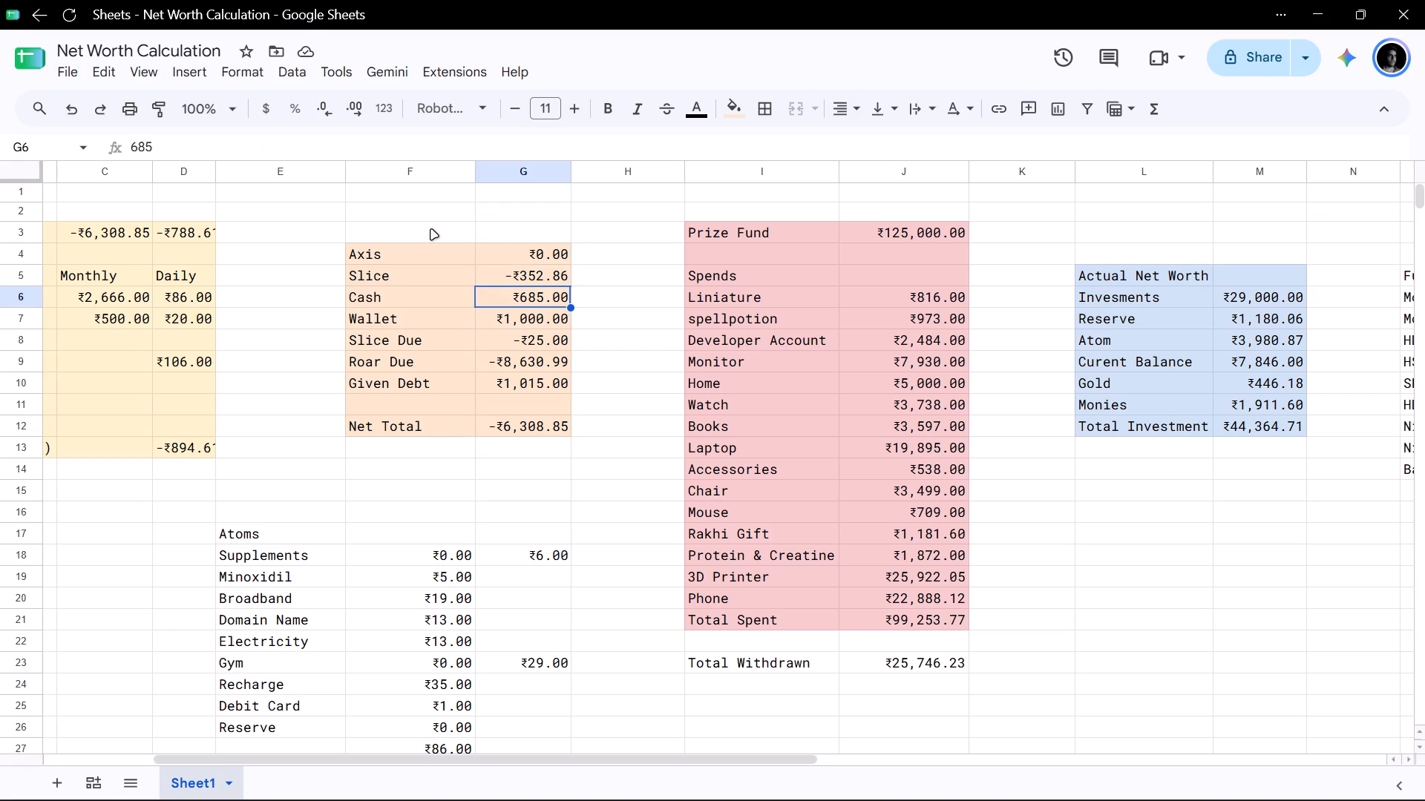
{"action": "key", "text": "Up"}
{"action": "key", "text": "Up"}
{"action": "key", "text": "Up"}
{"action": "key", "text": "Down"}
{"action": "key", "text": "Down"}
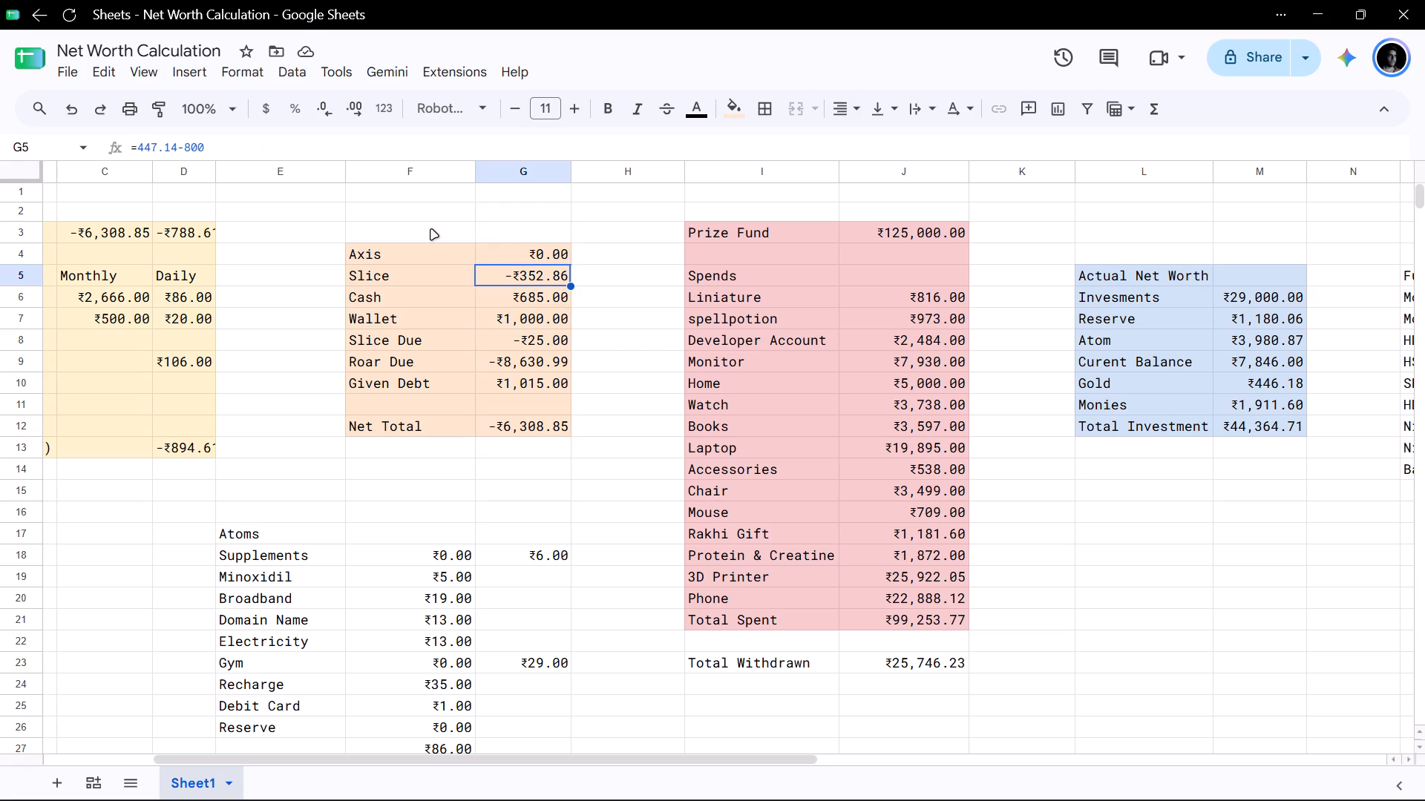
{"action": "key", "text": "Down"}
{"action": "key", "text": "Up"}
{"action": "key", "text": "Up"}
{"action": "key", "text": "Down"}
{"action": "key", "text": "Down"}
{"action": "key", "text": "Down"}
{"action": "key", "text": "Down"}
{"action": "key", "text": "Up"}
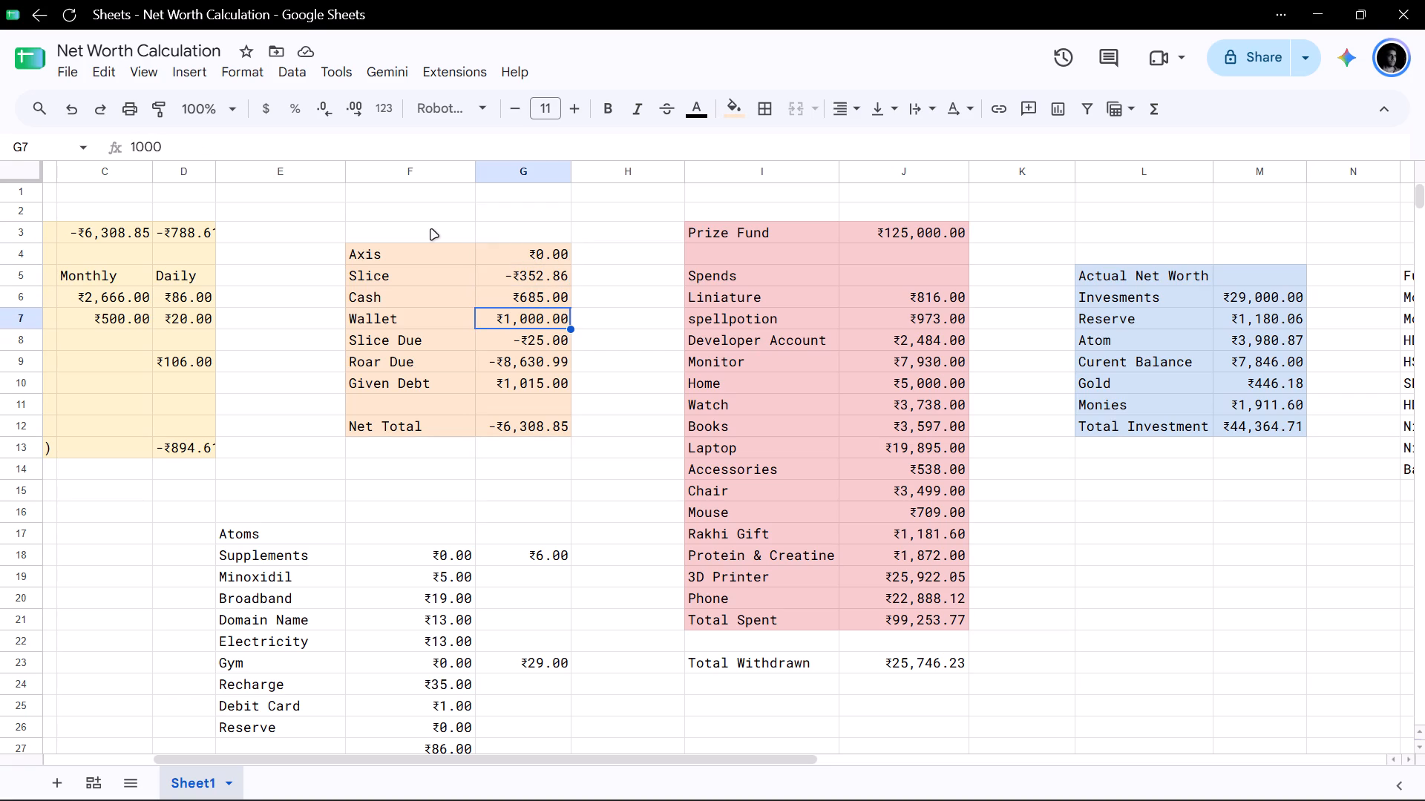
{"action": "key", "text": "Down"}
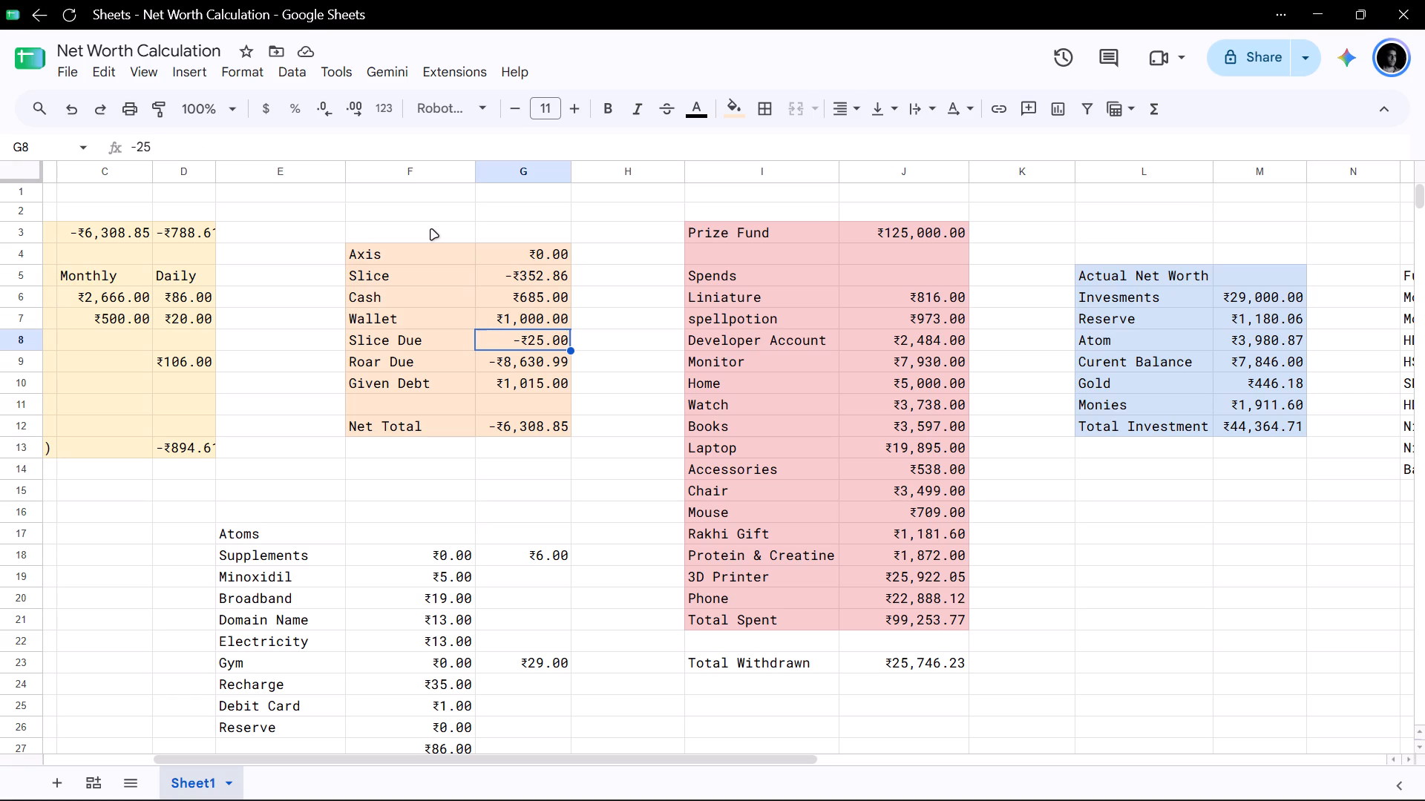
{"action": "key", "text": "Down"}
{"action": "key", "text": "Down"}
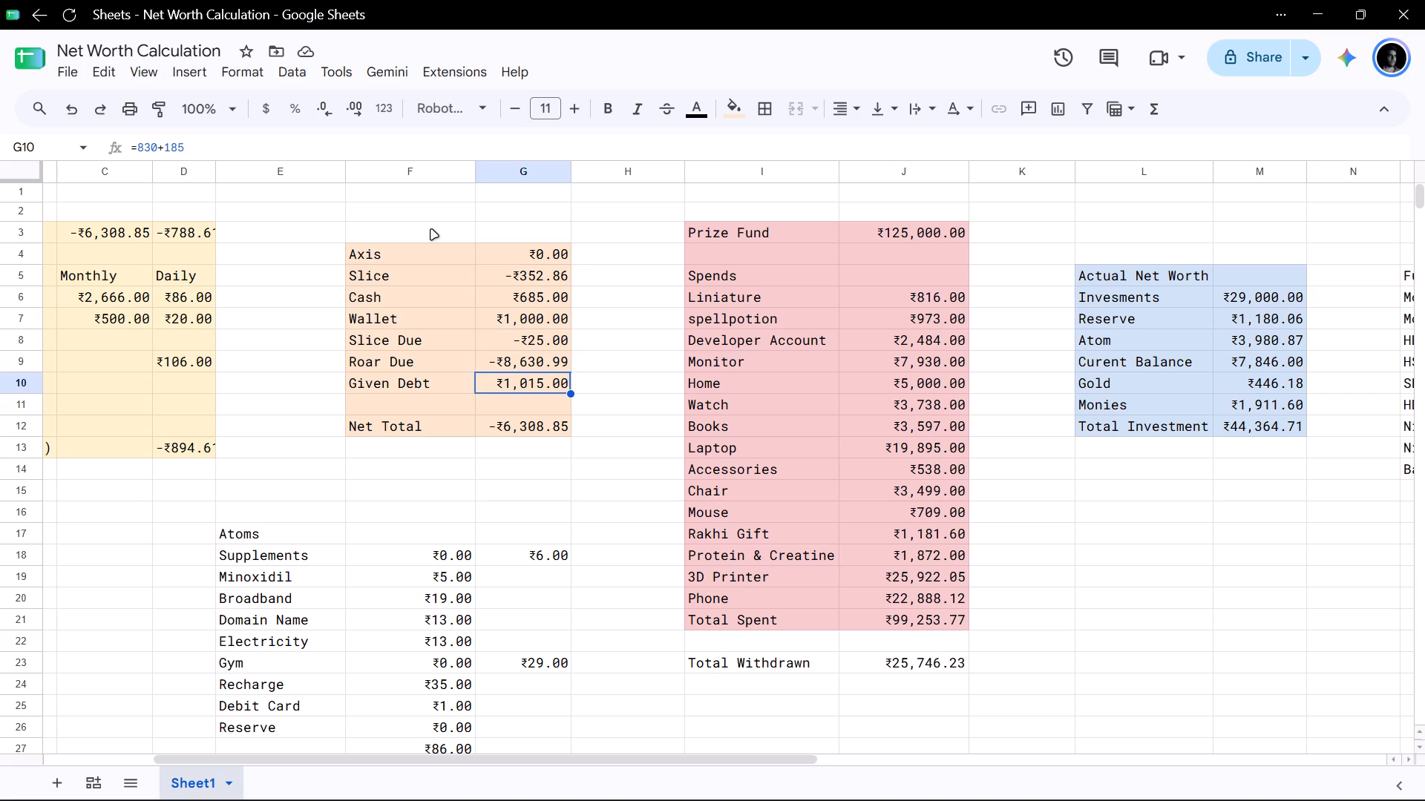
Set Curent Balance in the Actual Net Worth table to reference the Net Total cell with =G12.
{"action": "scroll", "coordinate": [606, 479], "scroll_direction": "left", "scroll_amount": 1}
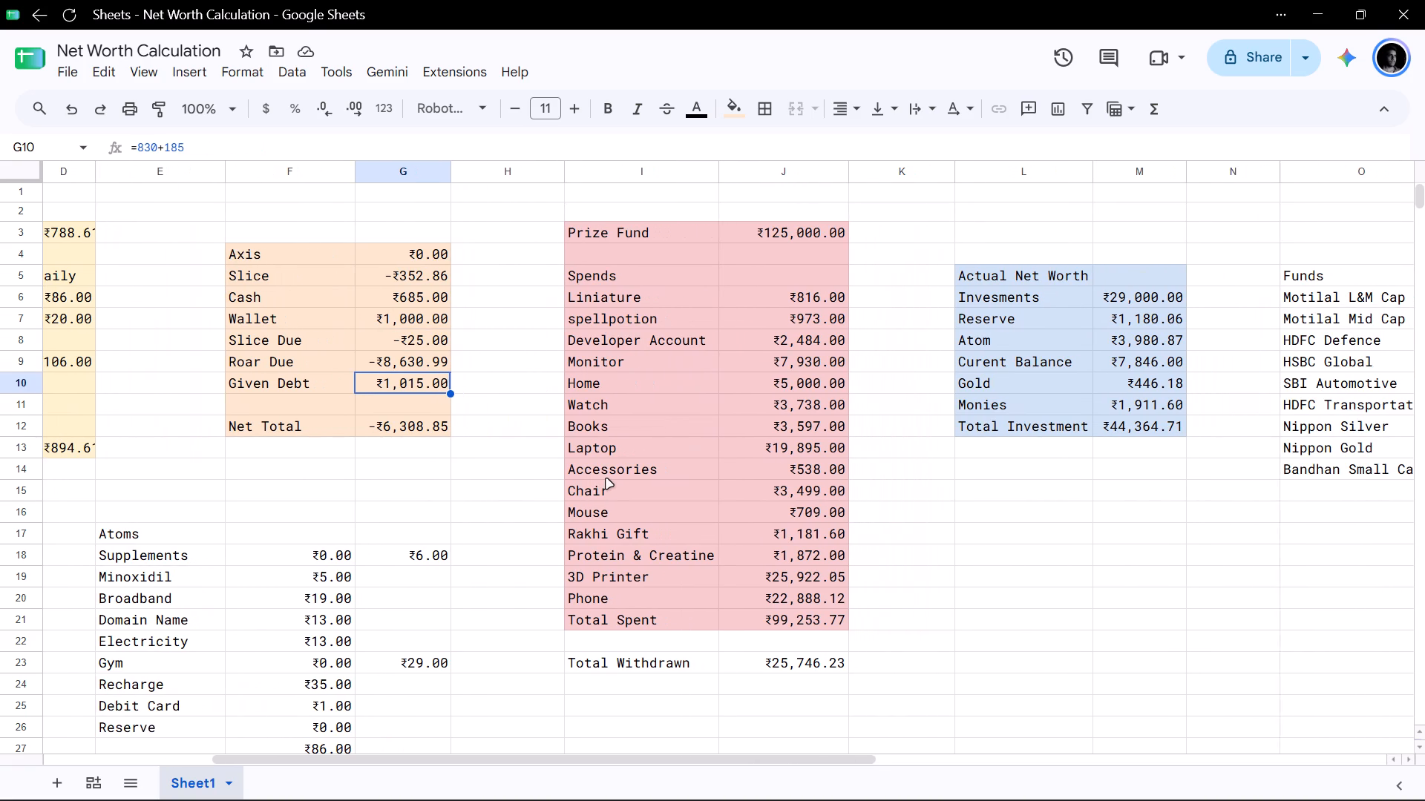
{"action": "key", "text": "Down"}
{"action": "key", "text": "Down"}
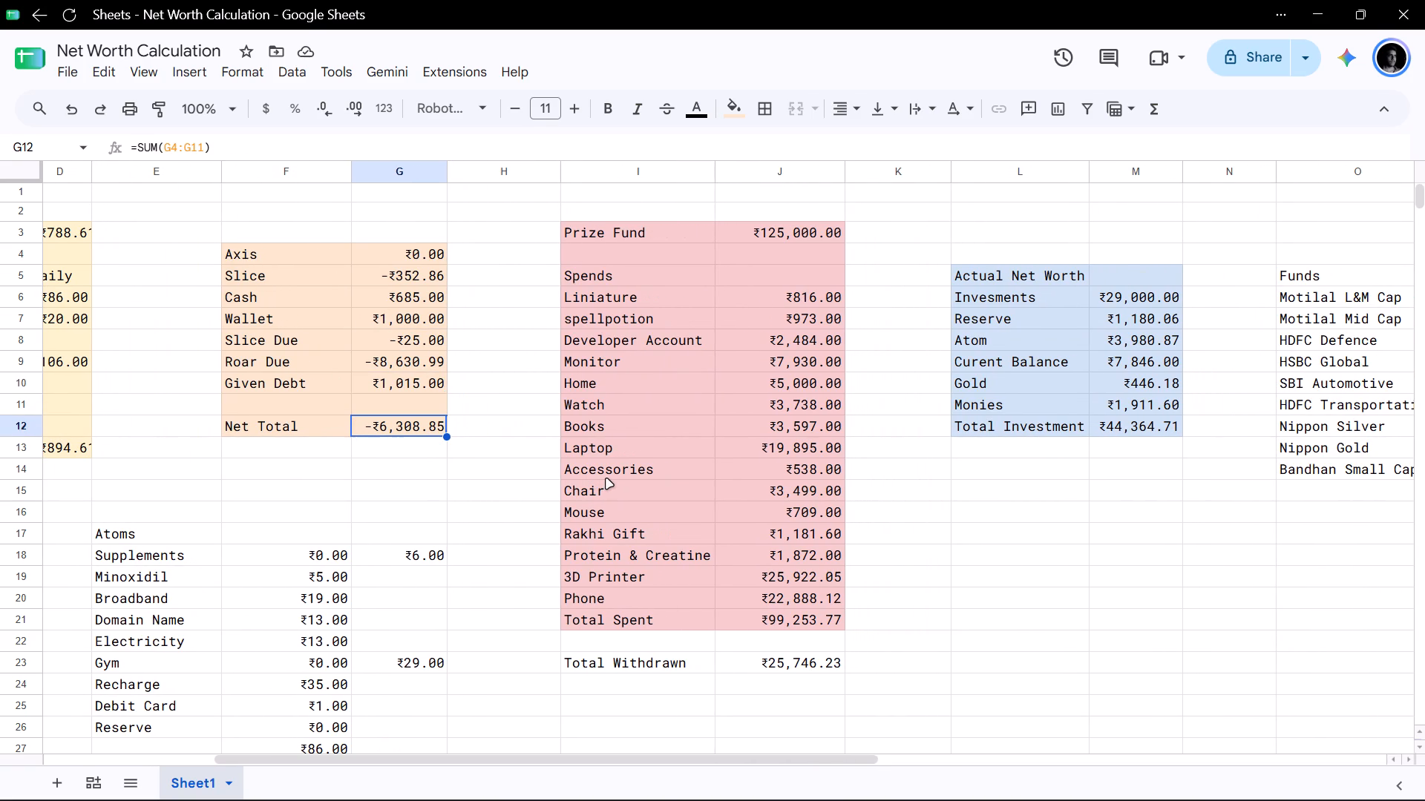
{"action": "scroll", "coordinate": [927, 513], "scroll_direction": "left", "scroll_amount": 1}
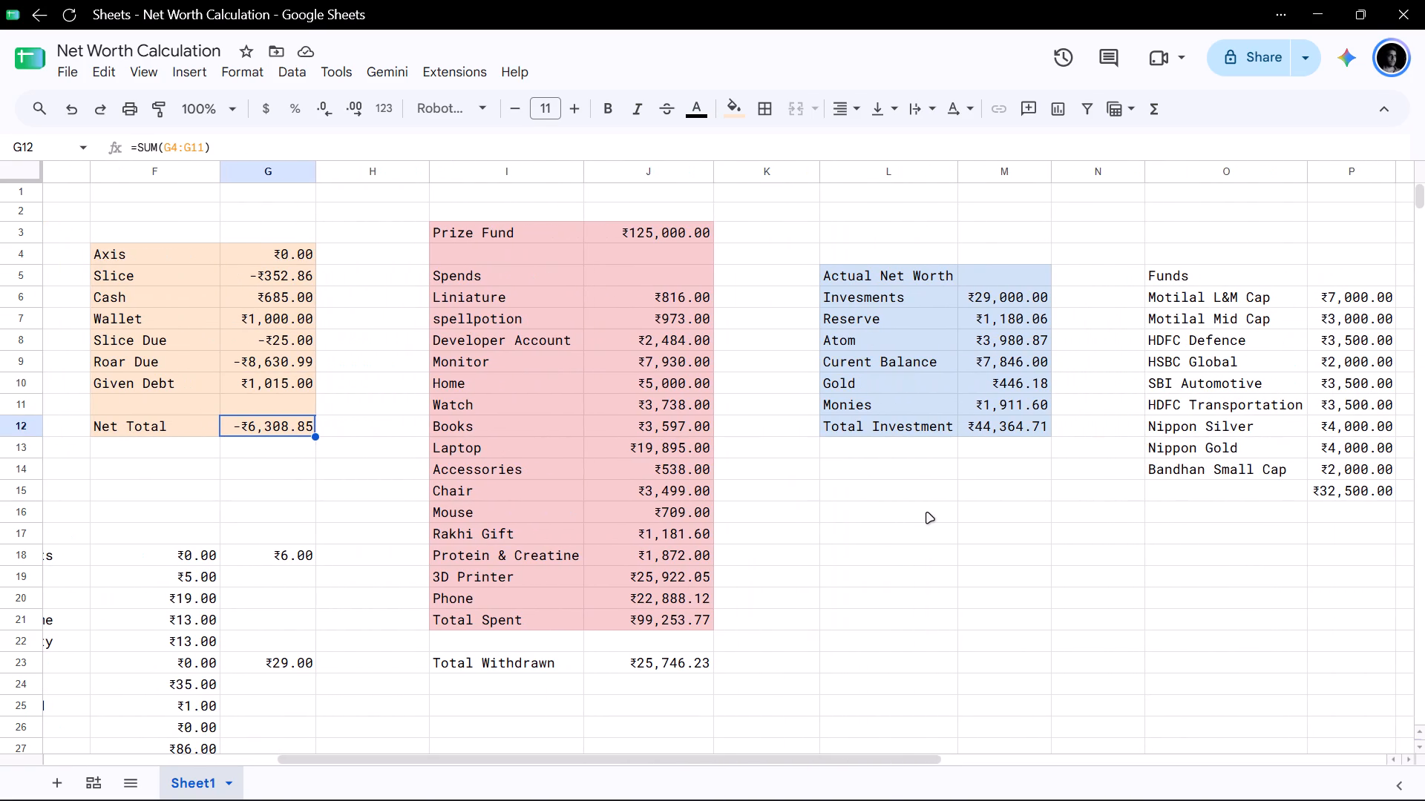
{"action": "left_click", "coordinate": [1001, 365]}
{"action": "key", "text": "equal"}
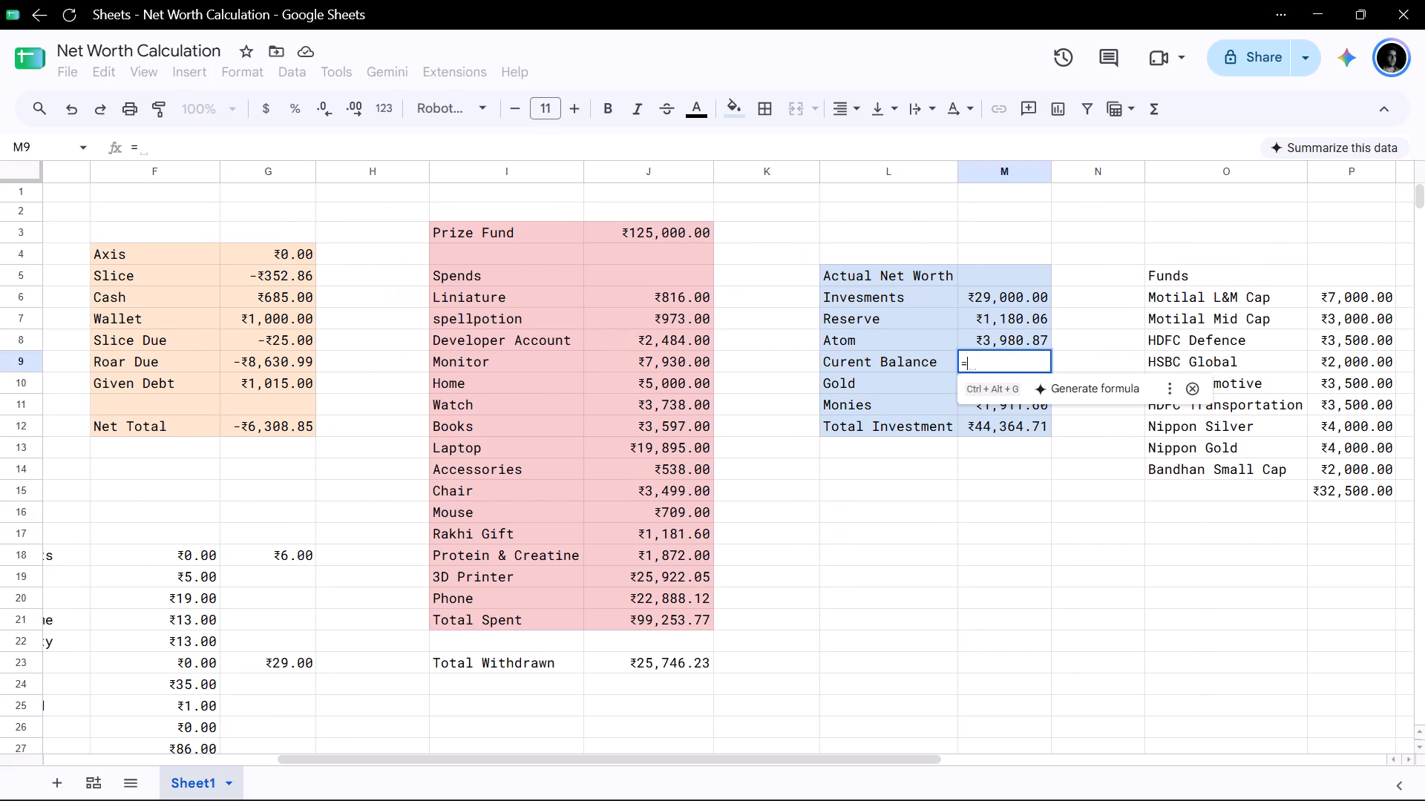
{"action": "left_click", "coordinate": [276, 421]}
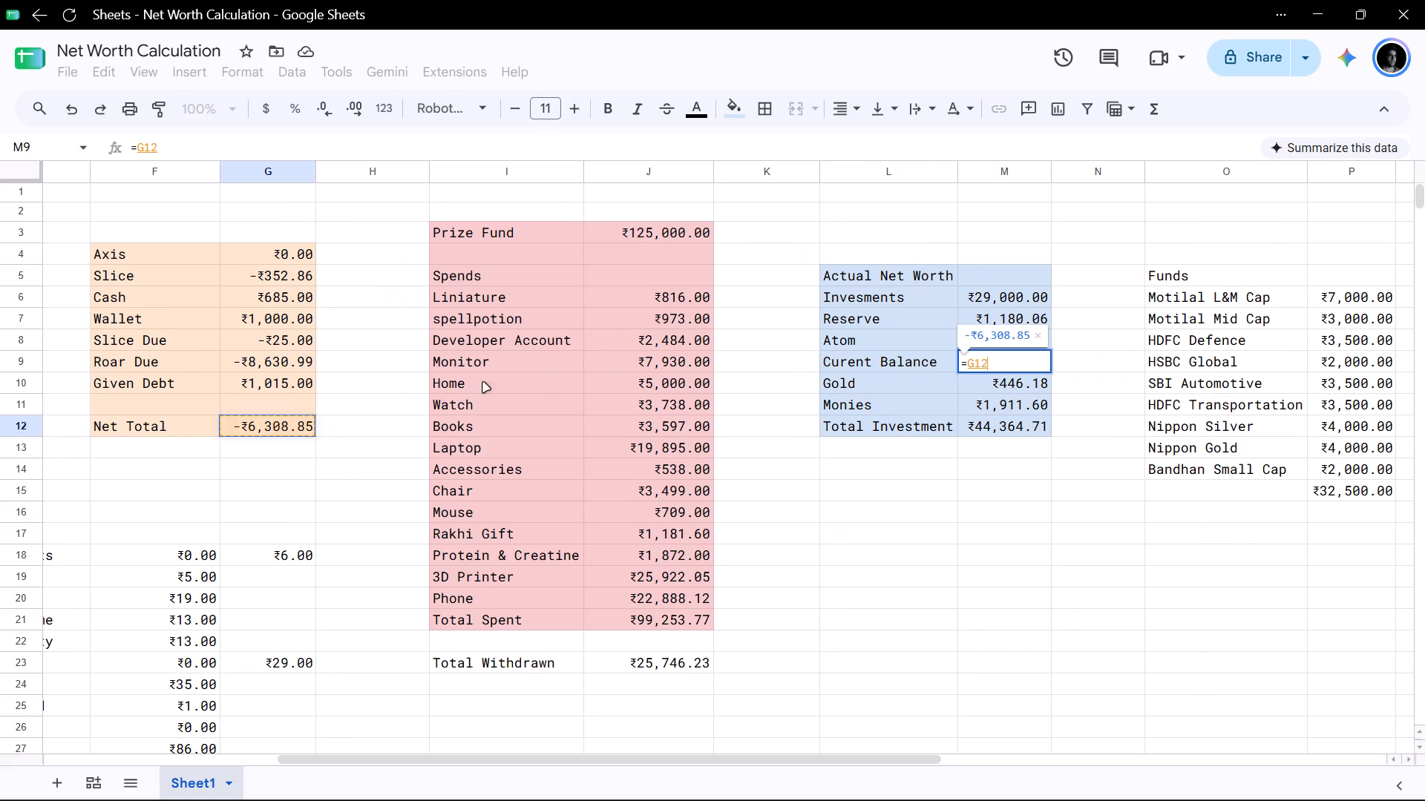
{"action": "key", "text": "Return"}
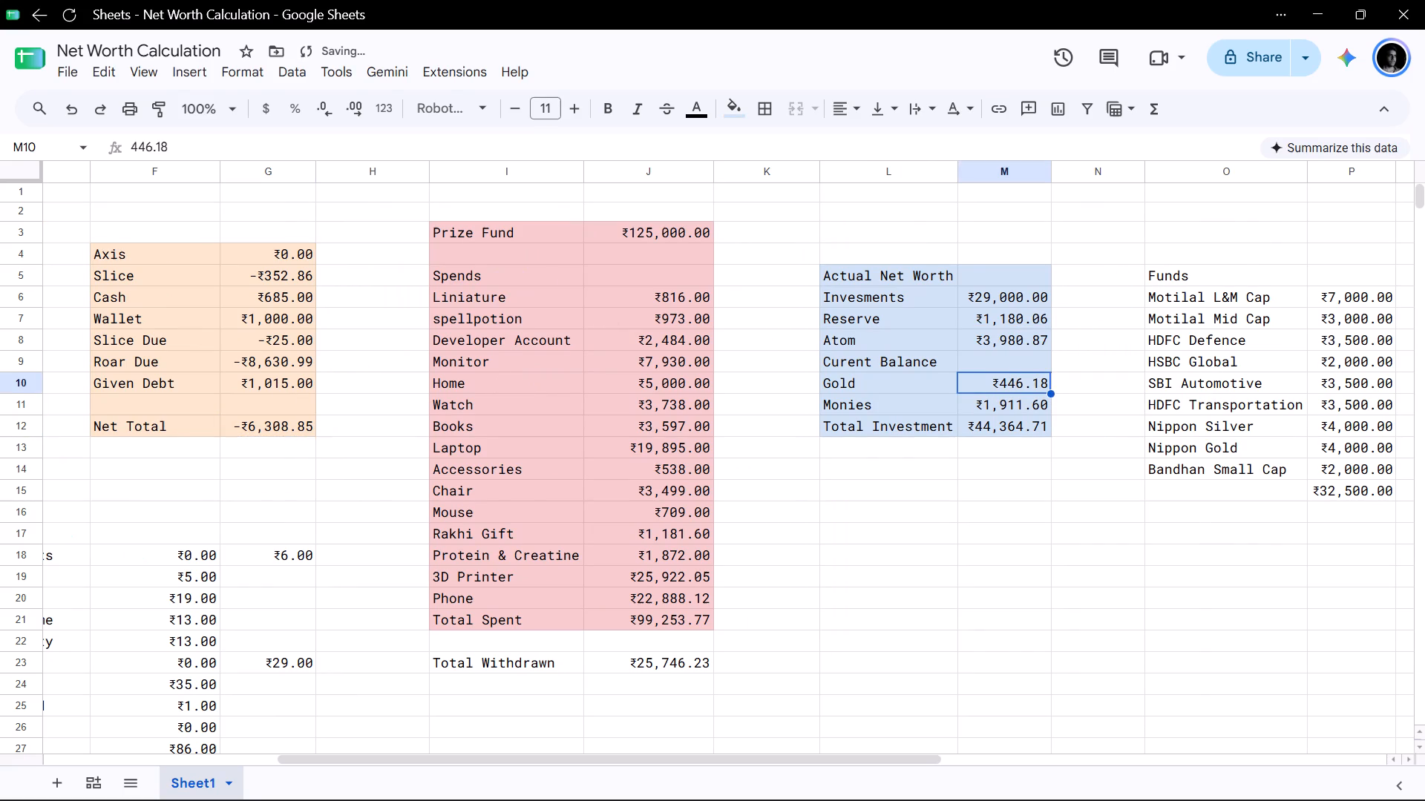
Check the Invesments, Reserve, Atom, Curent Balance and Gold amounts in the Actual Net Worth table.
{"action": "key", "text": "Up"}
{"action": "key", "text": "Up"}
{"action": "key", "text": "Up"}
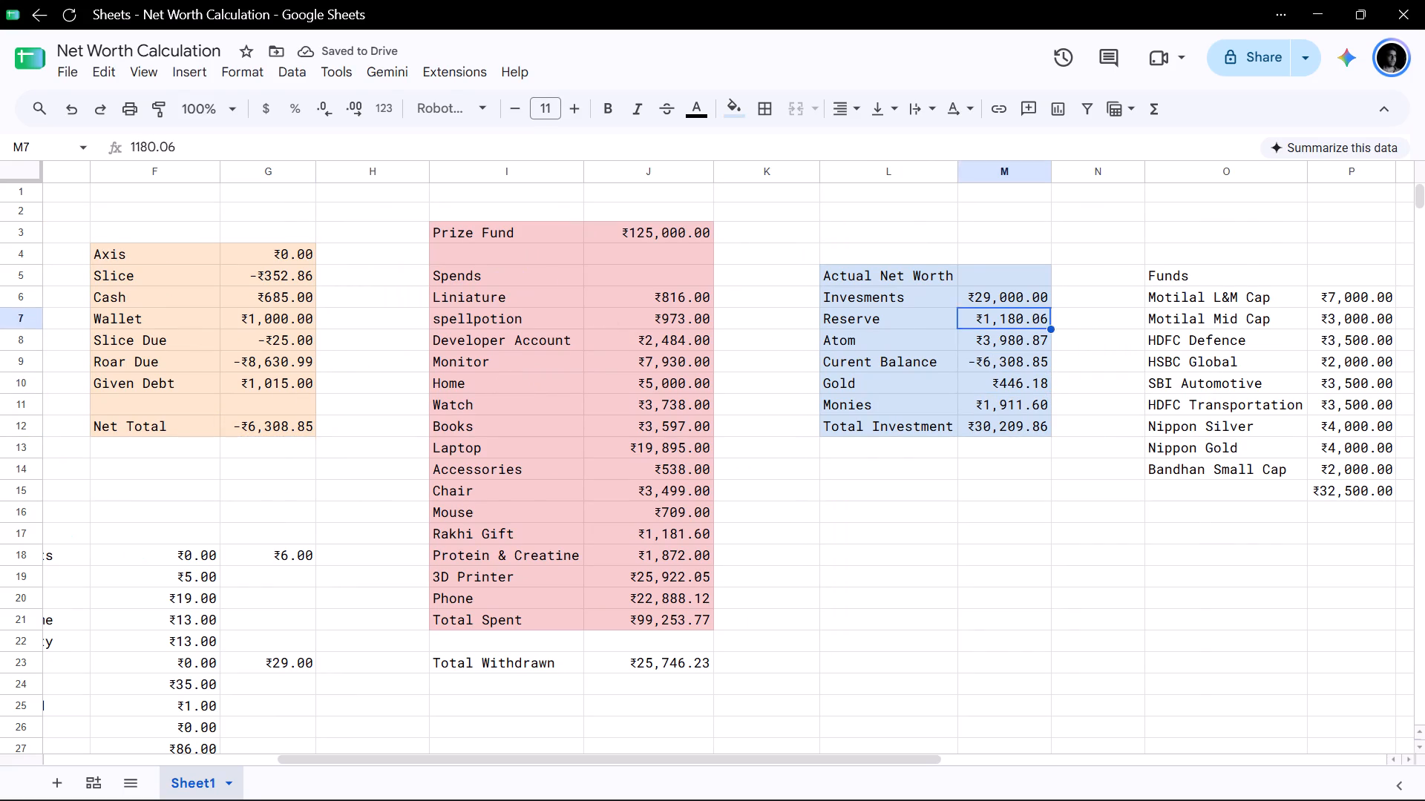
{"action": "key", "text": "Up"}
{"action": "key", "text": "Down"}
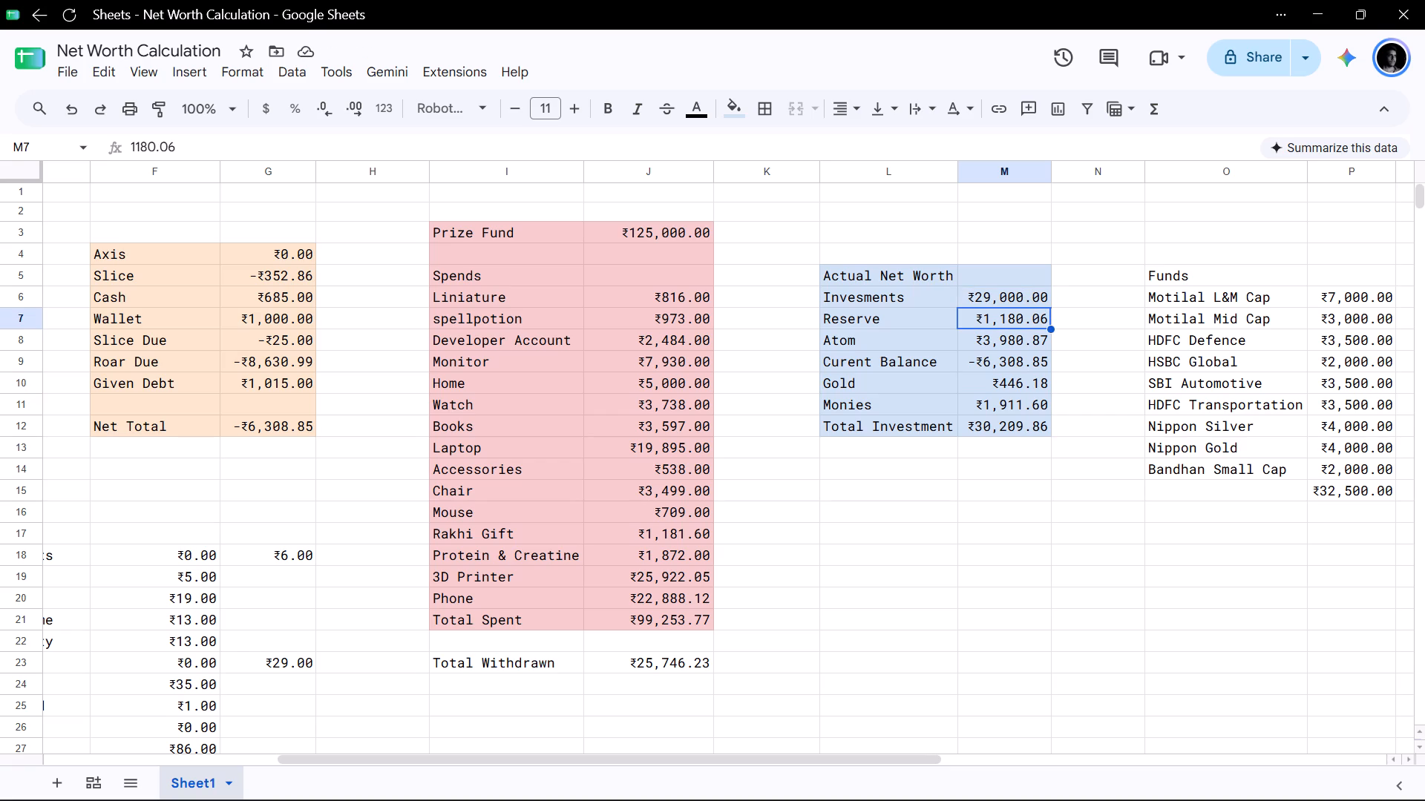
{"action": "key", "text": "Down"}
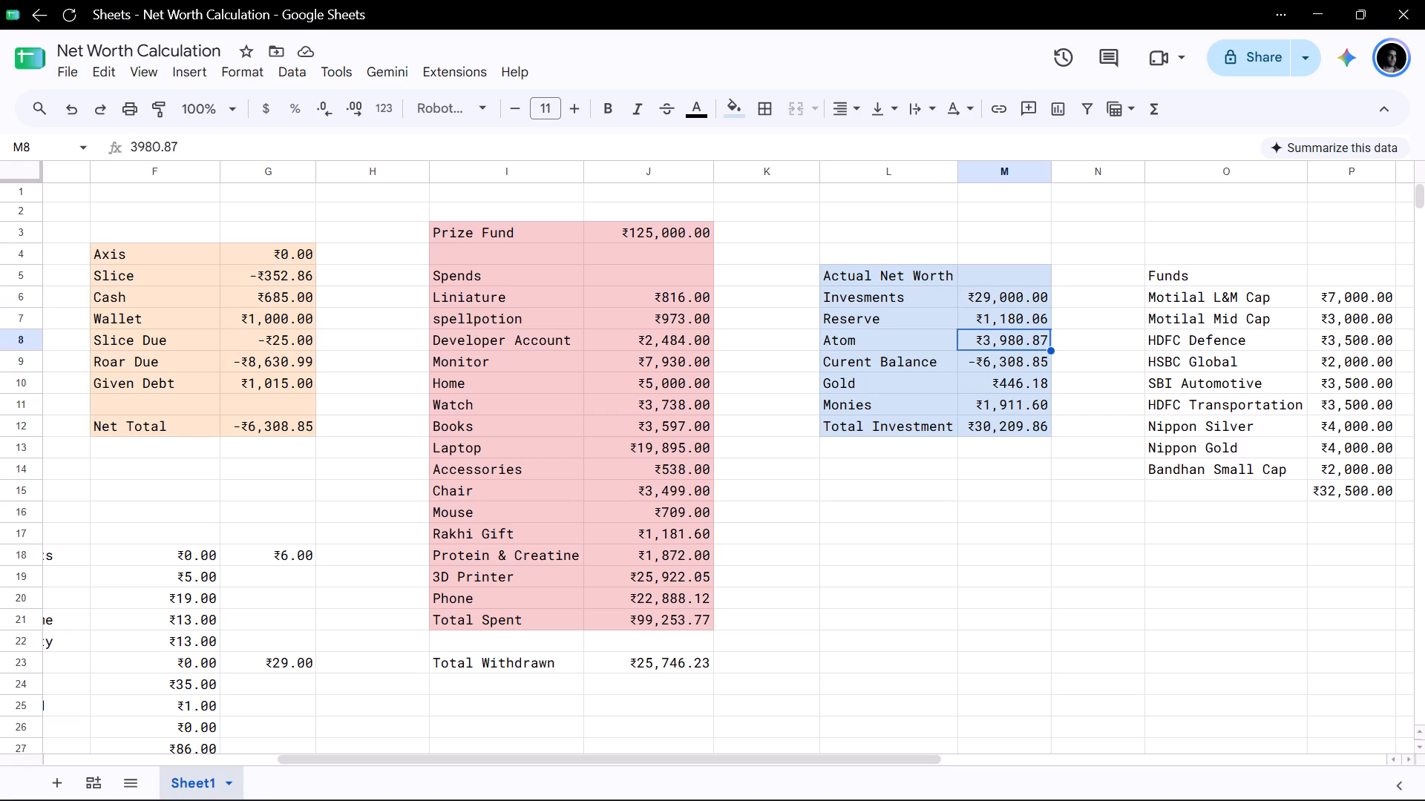
{"action": "key", "text": "Down"}
{"action": "key", "text": "Down"}
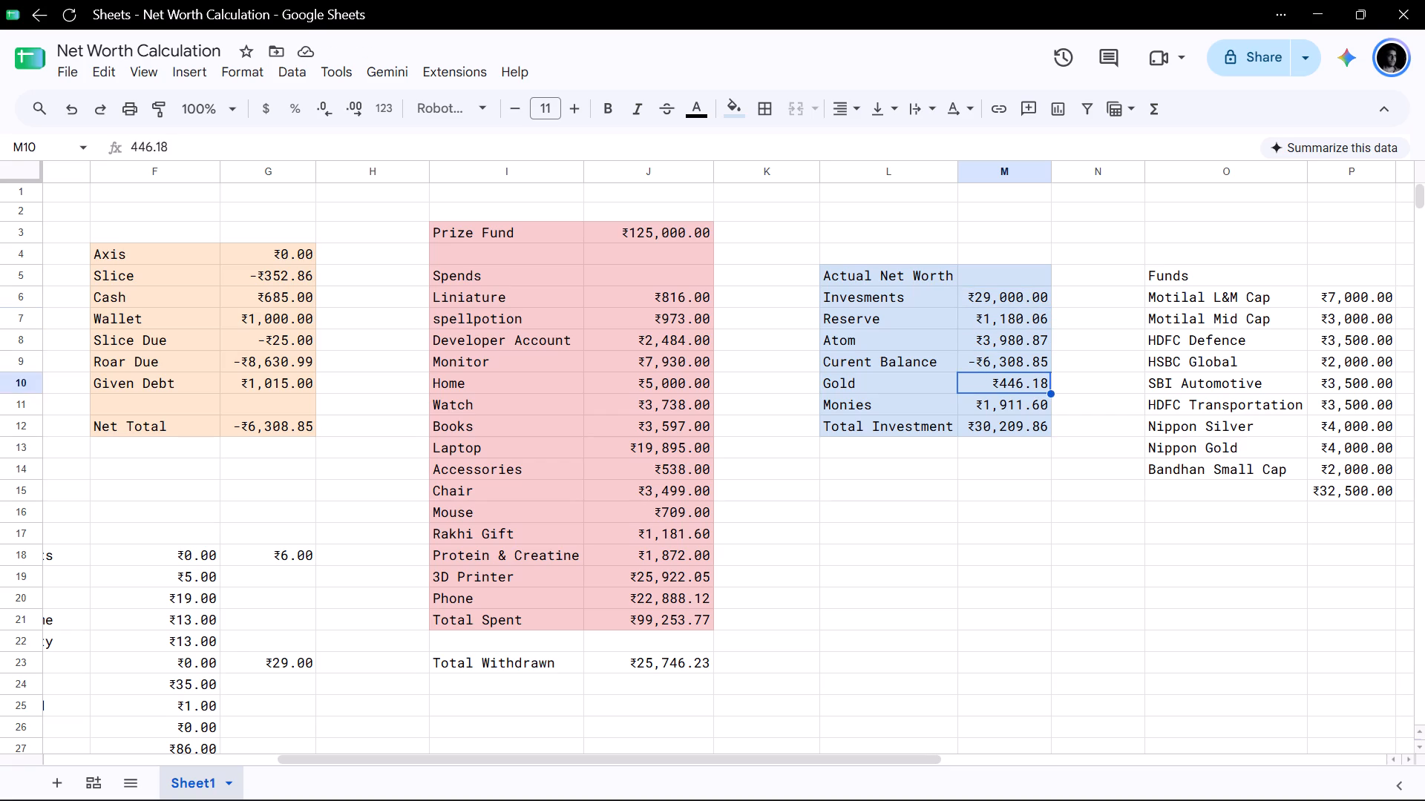
Examine the Total Investment formula and the range it sums in the Actual Net Worth table.
{"action": "key", "text": "Down"}
{"action": "key", "text": "Down"}
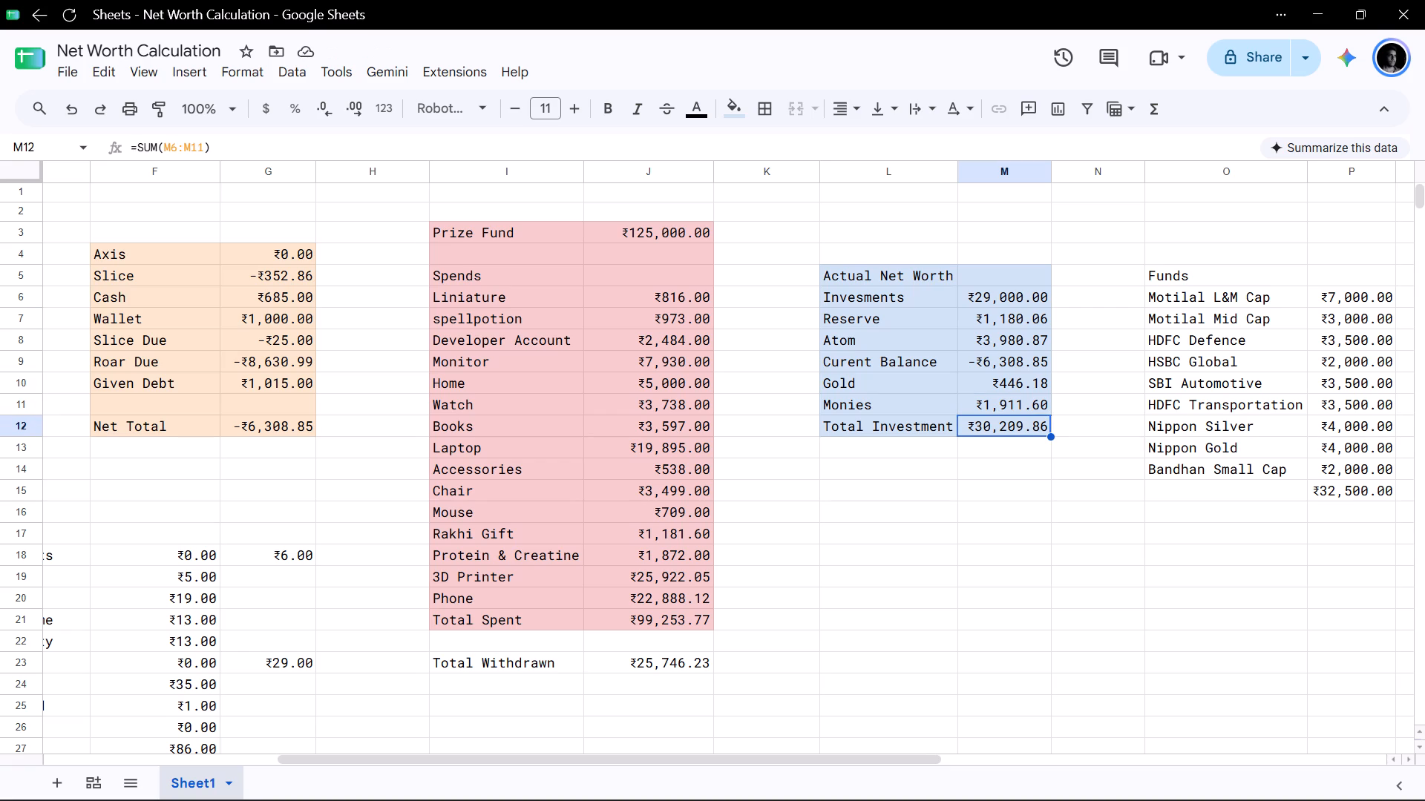
{"action": "left_click", "coordinate": [191, 148]}
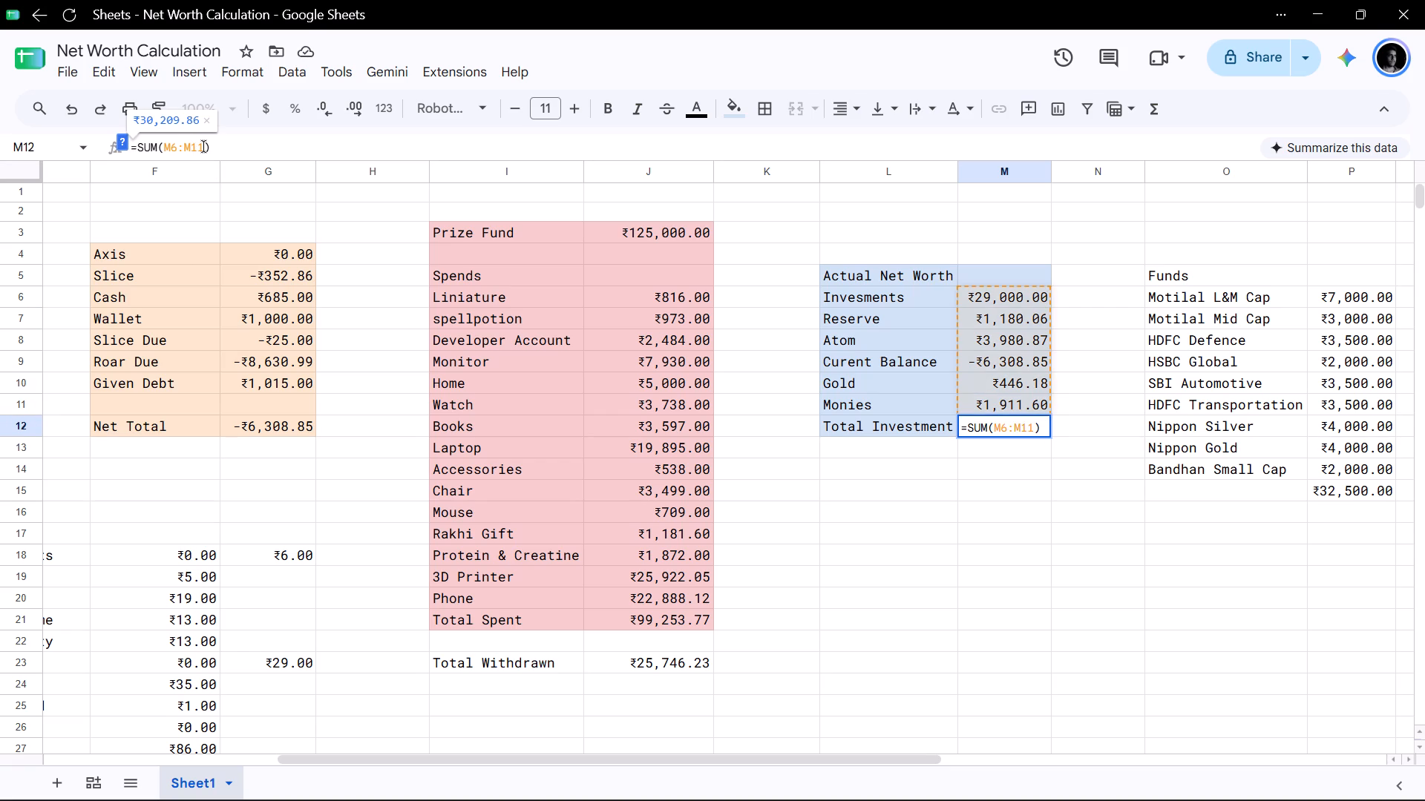
{"action": "left_click", "coordinate": [203, 146]}
{"action": "key", "text": "Return"}
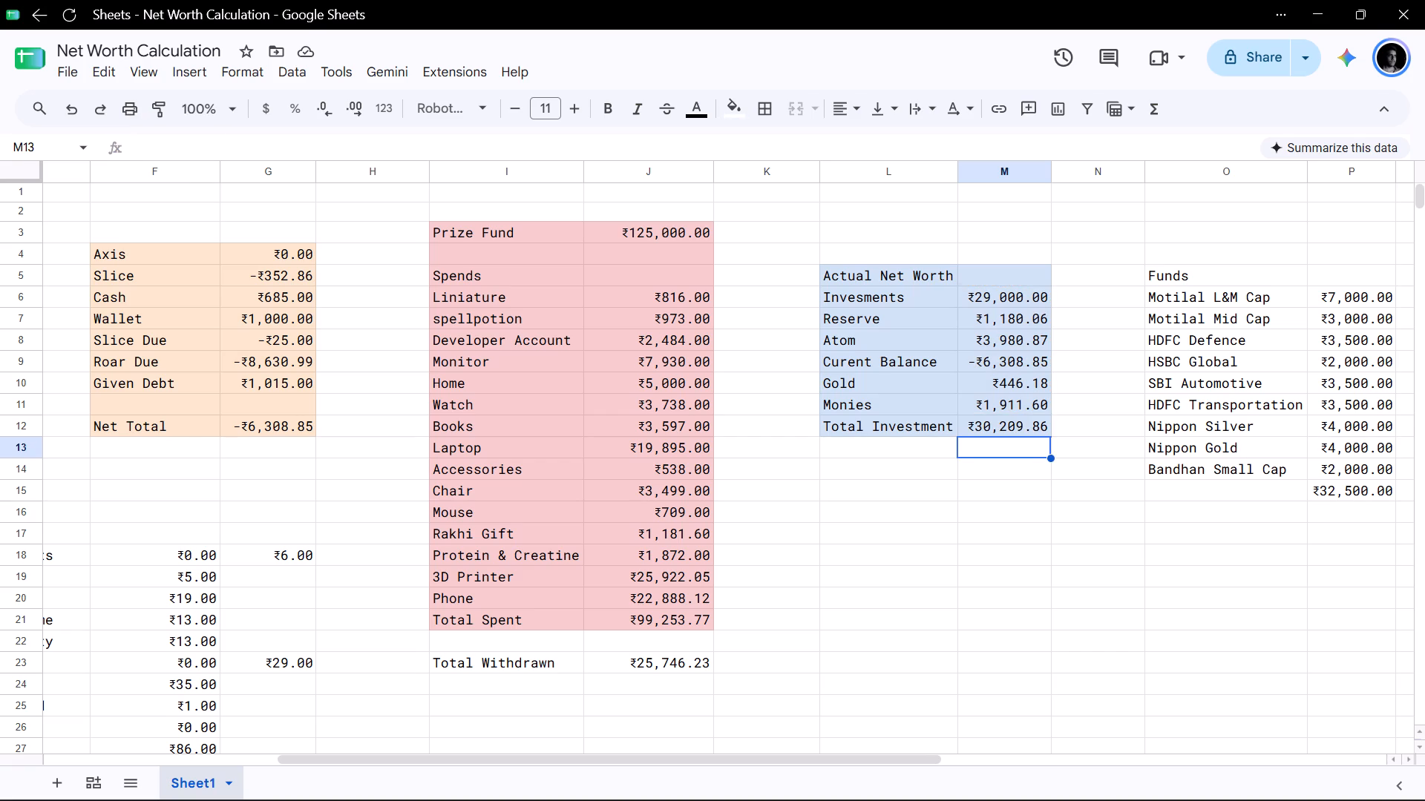
{"action": "key", "text": "Up"}
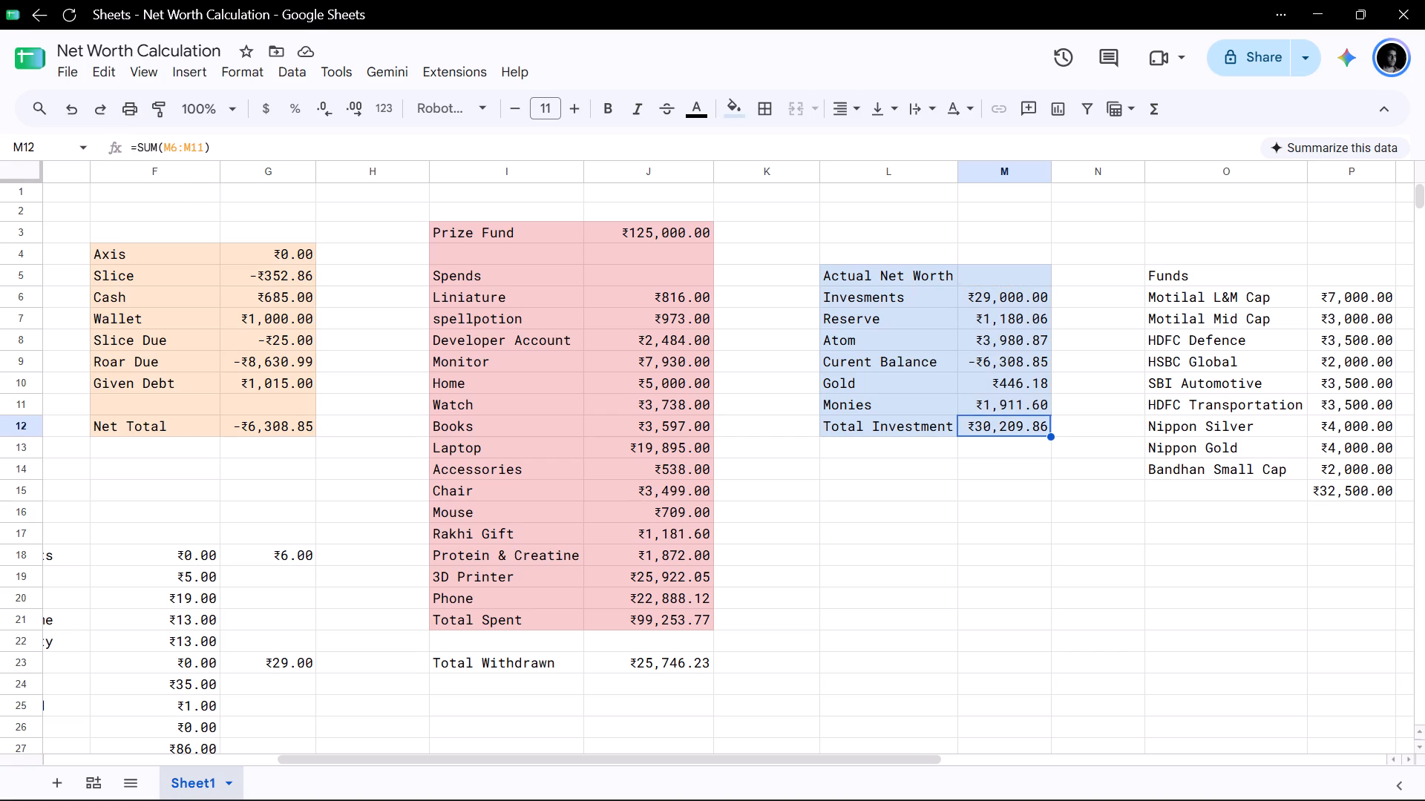
Rename the Total Investment label in the Actual Net Worth table to Net Worth.
{"action": "left_click", "coordinate": [877, 424]}
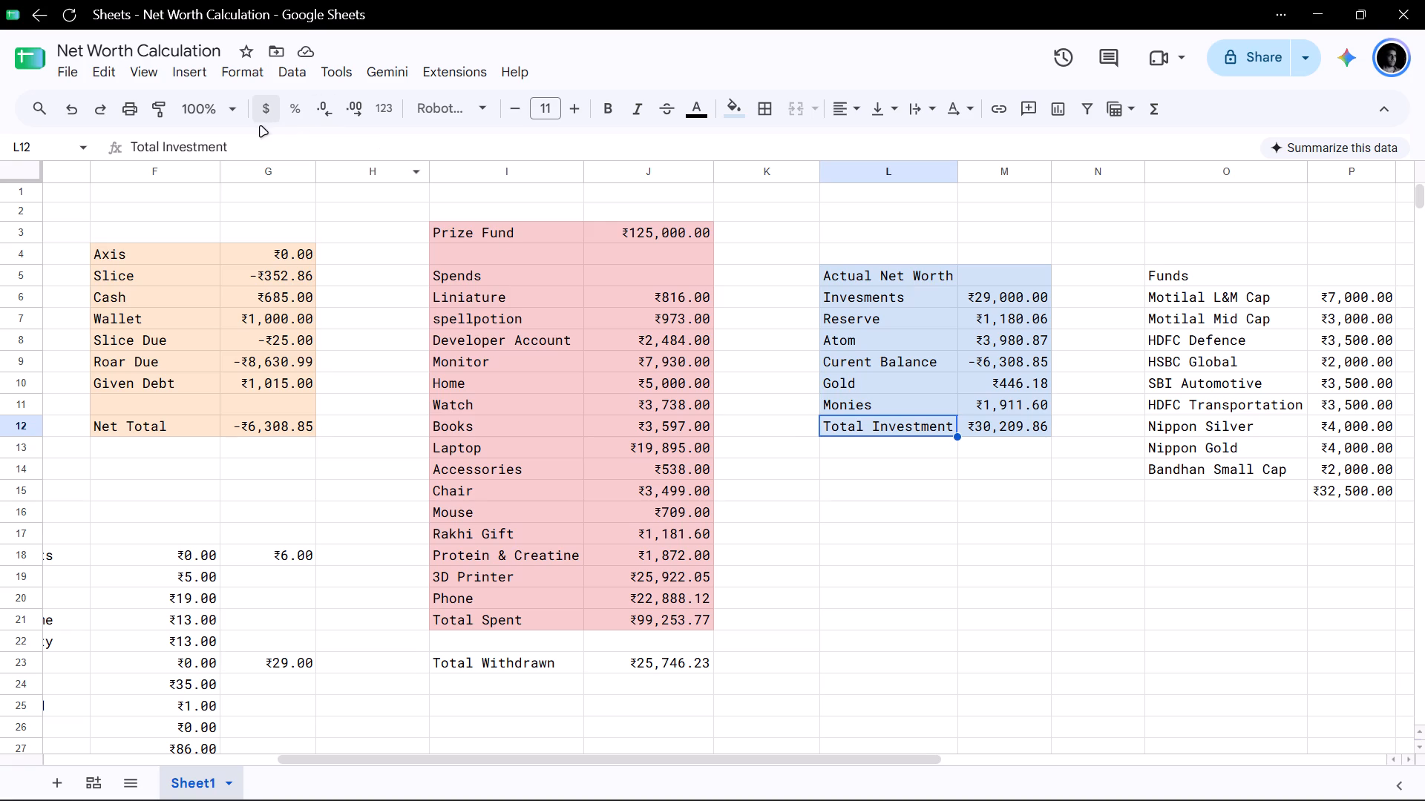
{"action": "left_click", "coordinate": [258, 131]}
{"action": "double_click", "coordinate": [254, 133]}
{"action": "triple_click", "coordinate": [249, 139]}
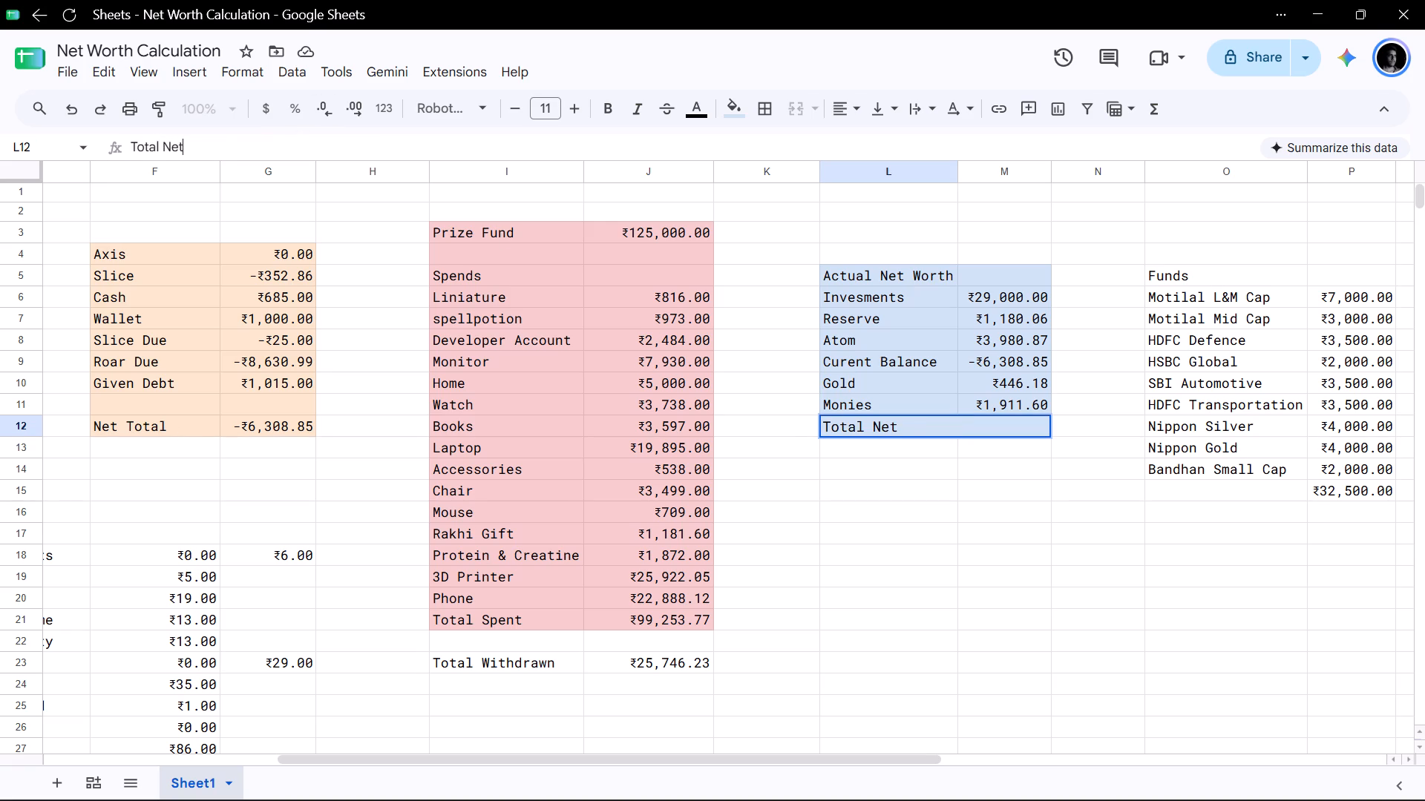
{"action": "key", "text": "BackSpace"}
{"action": "key", "text": "BackSpace"}
{"action": "key", "text": "BackSpace"}
{"action": "key", "text": "BackSpace"}
{"action": "key", "text": "BackSpace"}
{"action": "key", "text": "BackSpace"}
{"action": "key", "text": "BackSpace"}
{"action": "key", "text": "BackSpace"}
{"action": "key", "text": "BackSpace"}
{"action": "key", "text": "BackSpace"}
{"action": "key", "text": "BackSpace"}
{"action": "key", "text": "BackSpace"}
{"action": "key", "text": "BackSpace"}
{"action": "key", "text": "BackSpace"}
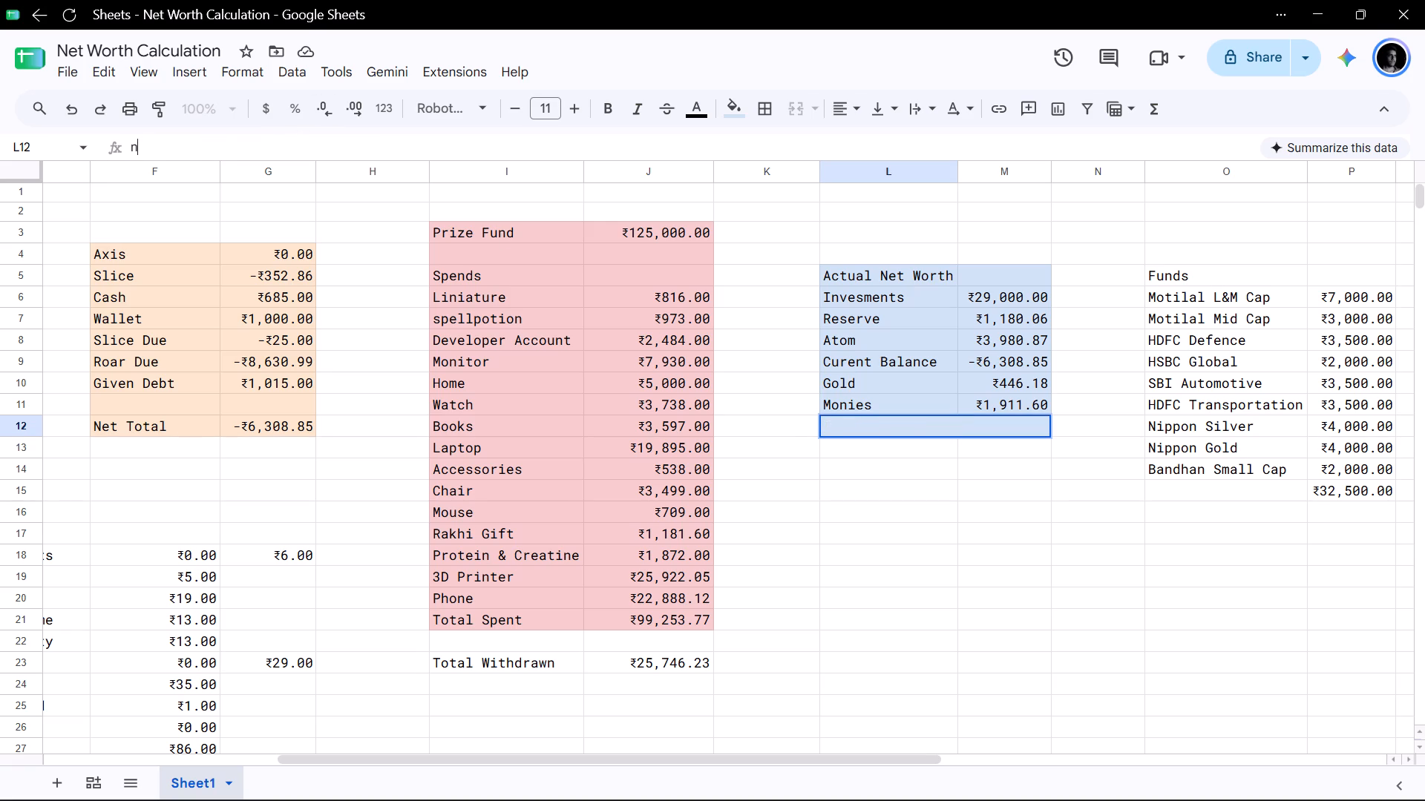
{"action": "key", "text": "BackSpace"}
{"action": "key", "text": "BackSpace"}
{"action": "key", "text": "BackSpace"}
{"action": "key", "text": "Return"}
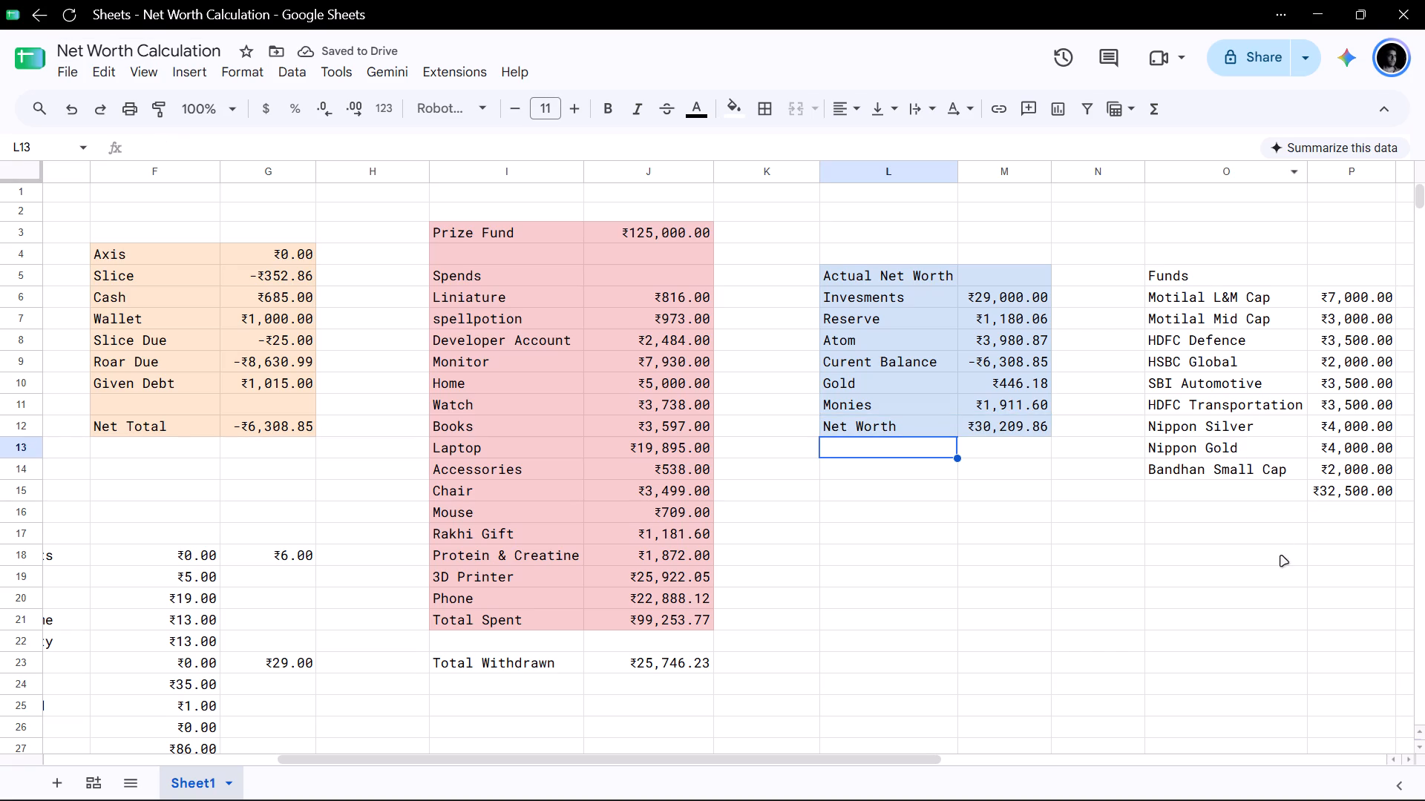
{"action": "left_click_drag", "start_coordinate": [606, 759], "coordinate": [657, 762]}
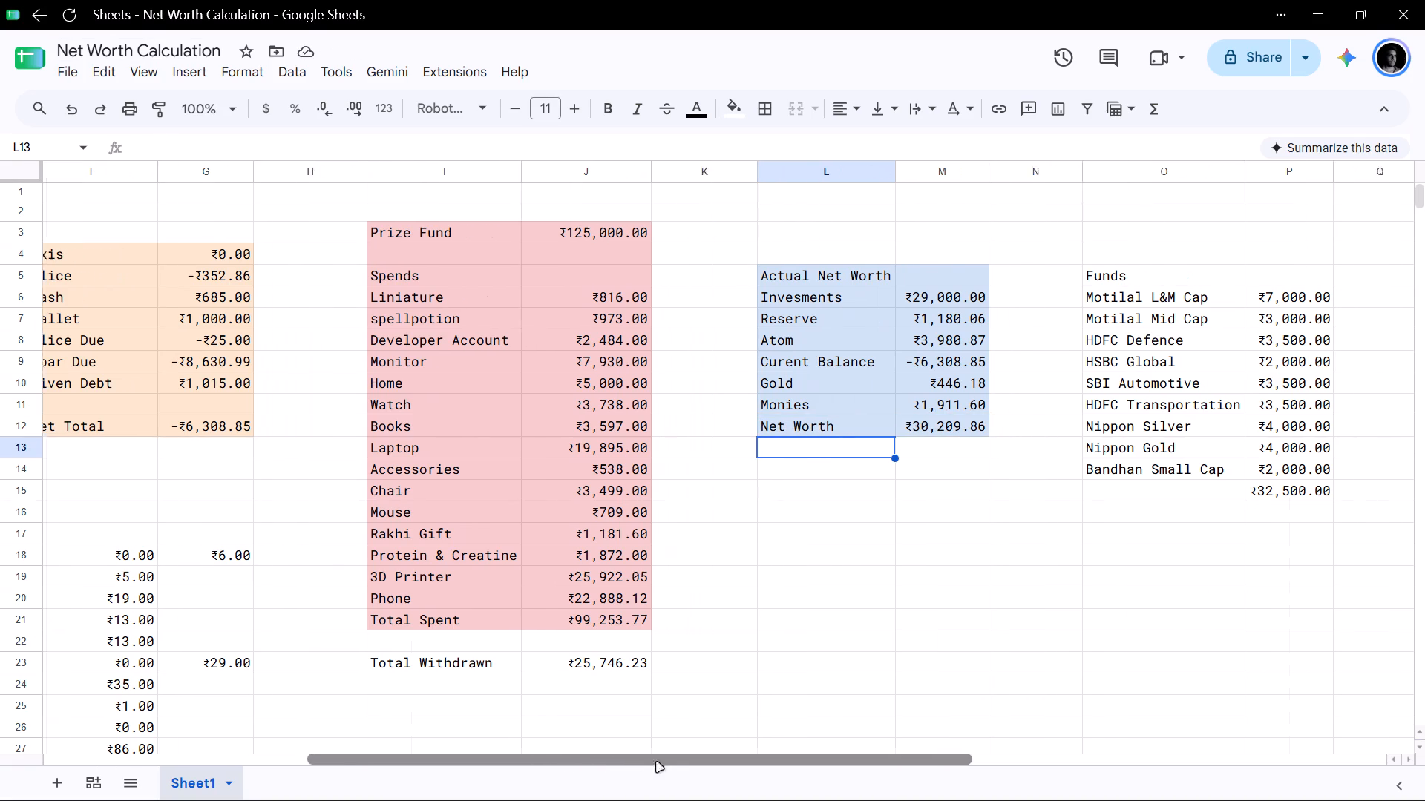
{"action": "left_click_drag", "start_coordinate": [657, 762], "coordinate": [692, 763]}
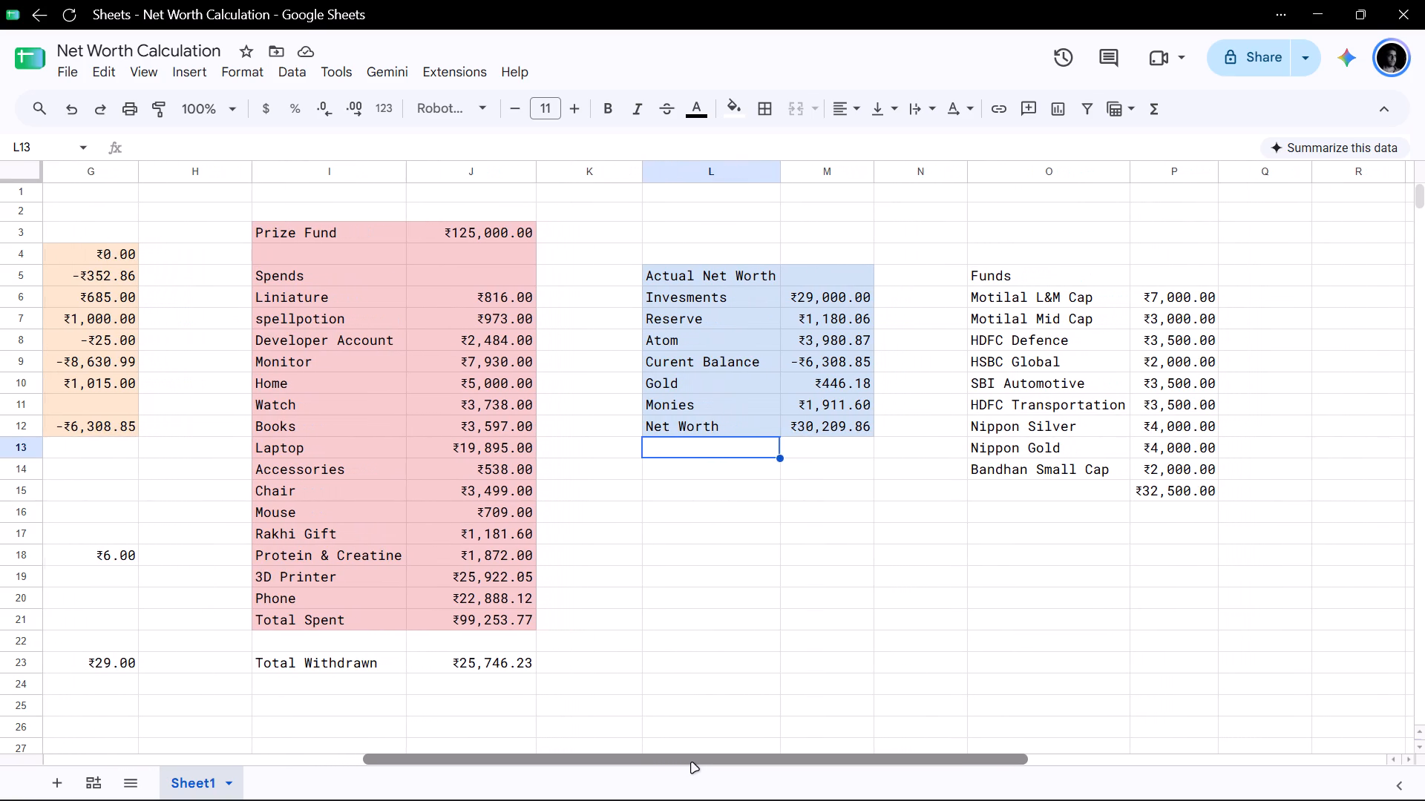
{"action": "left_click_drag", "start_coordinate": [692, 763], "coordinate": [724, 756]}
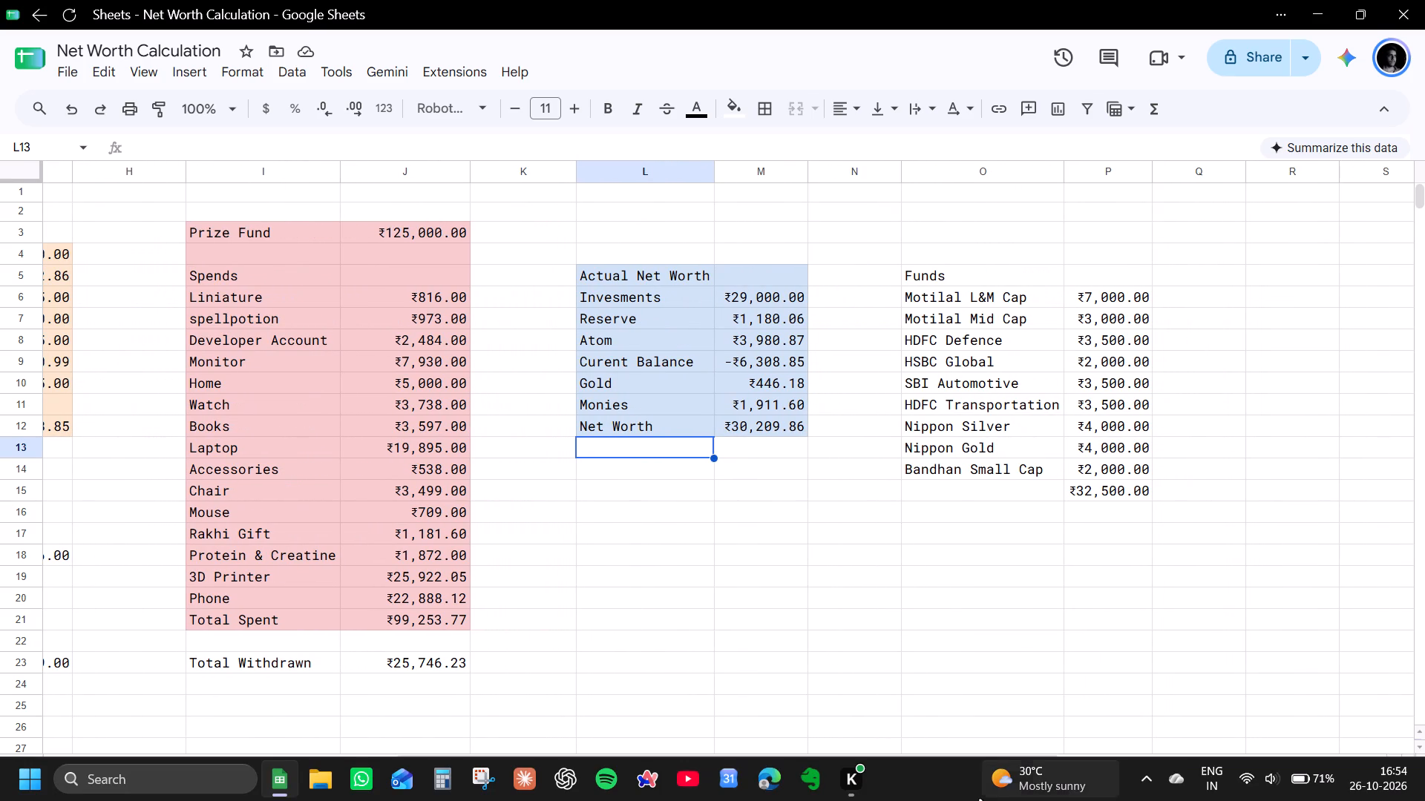
Switch to the Microsoft Edge browser with a new tab.
{"action": "left_click", "coordinate": [777, 795]}
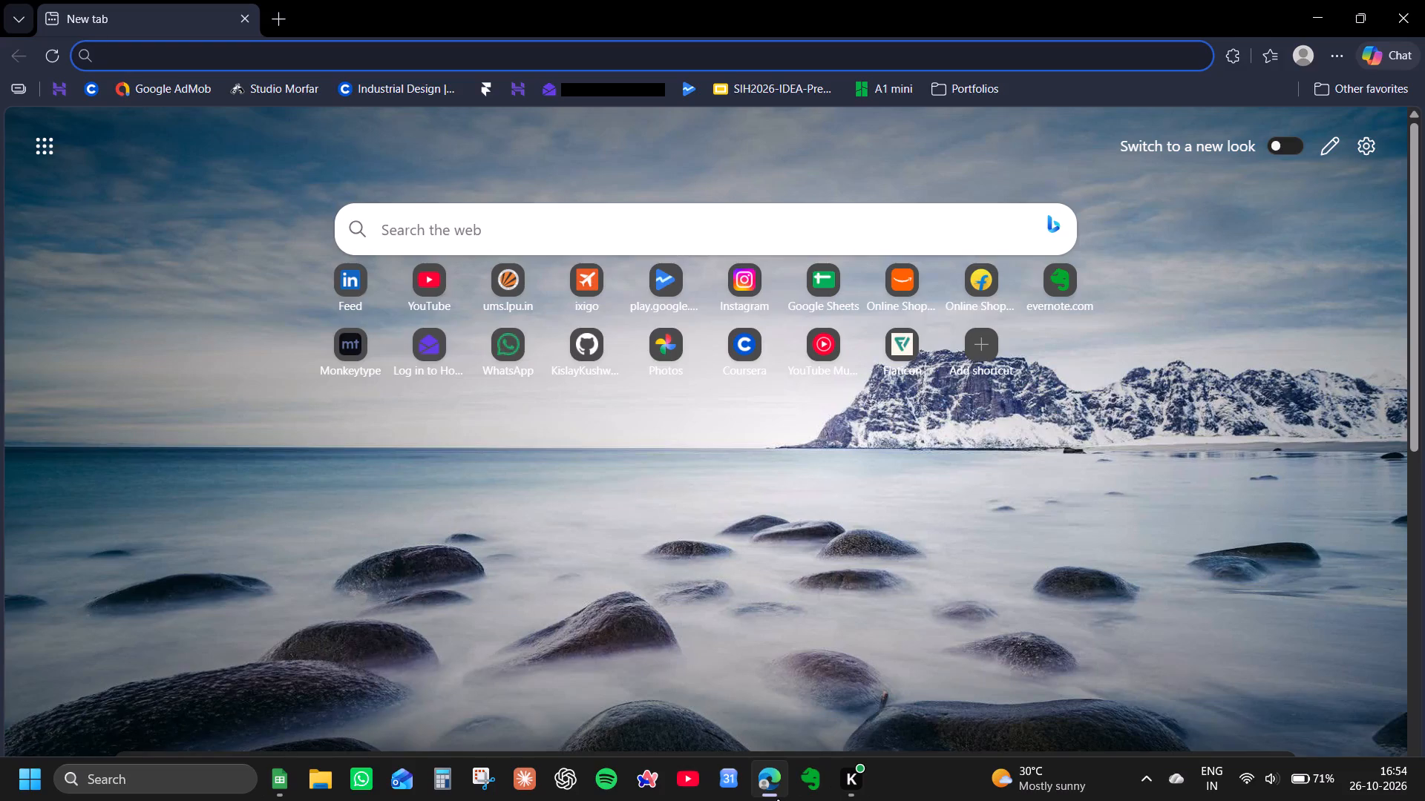
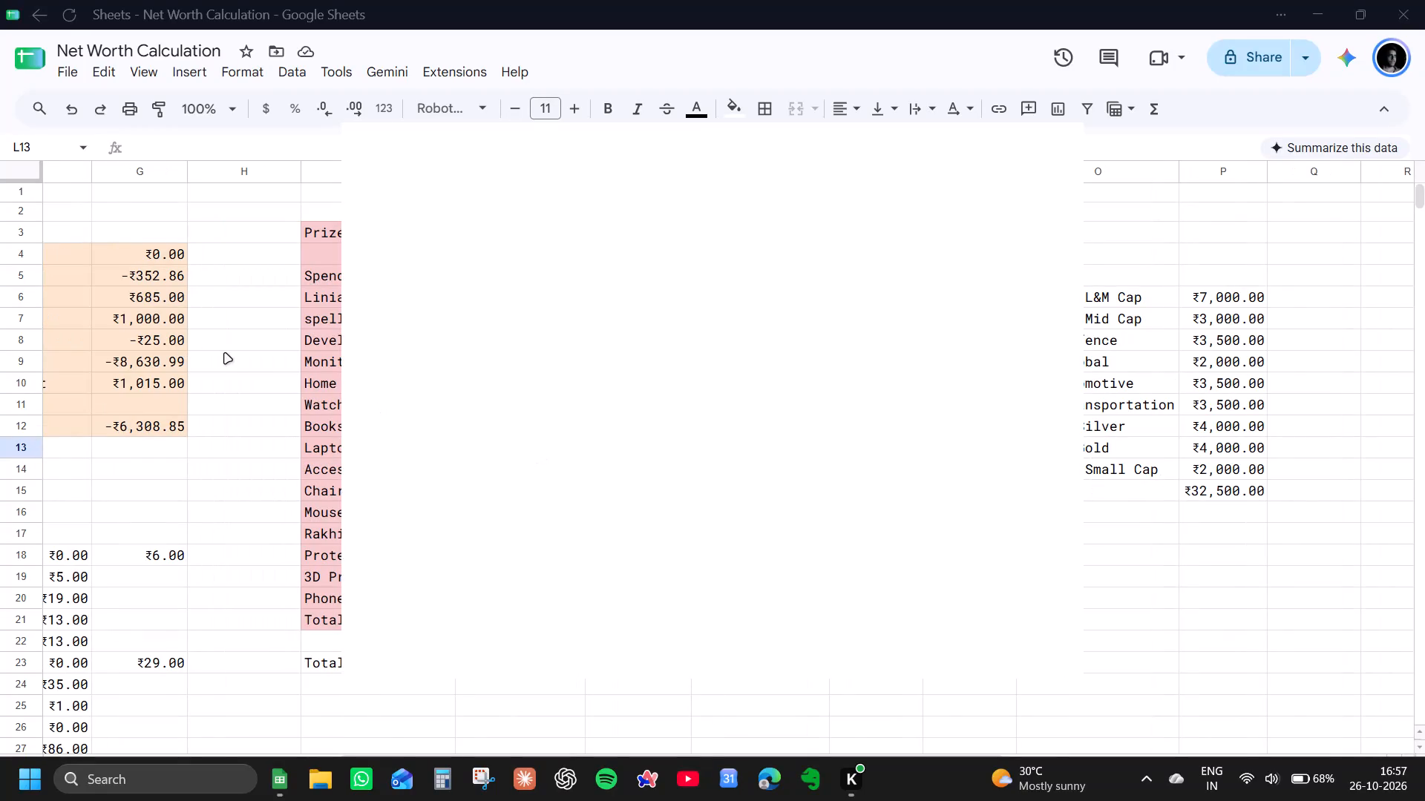
Return to the Net Worth Calculation spreadsheet and auto-fit the width of column D beside the Limit amount to its contents.
{"action": "left_click", "coordinate": [229, 355]}
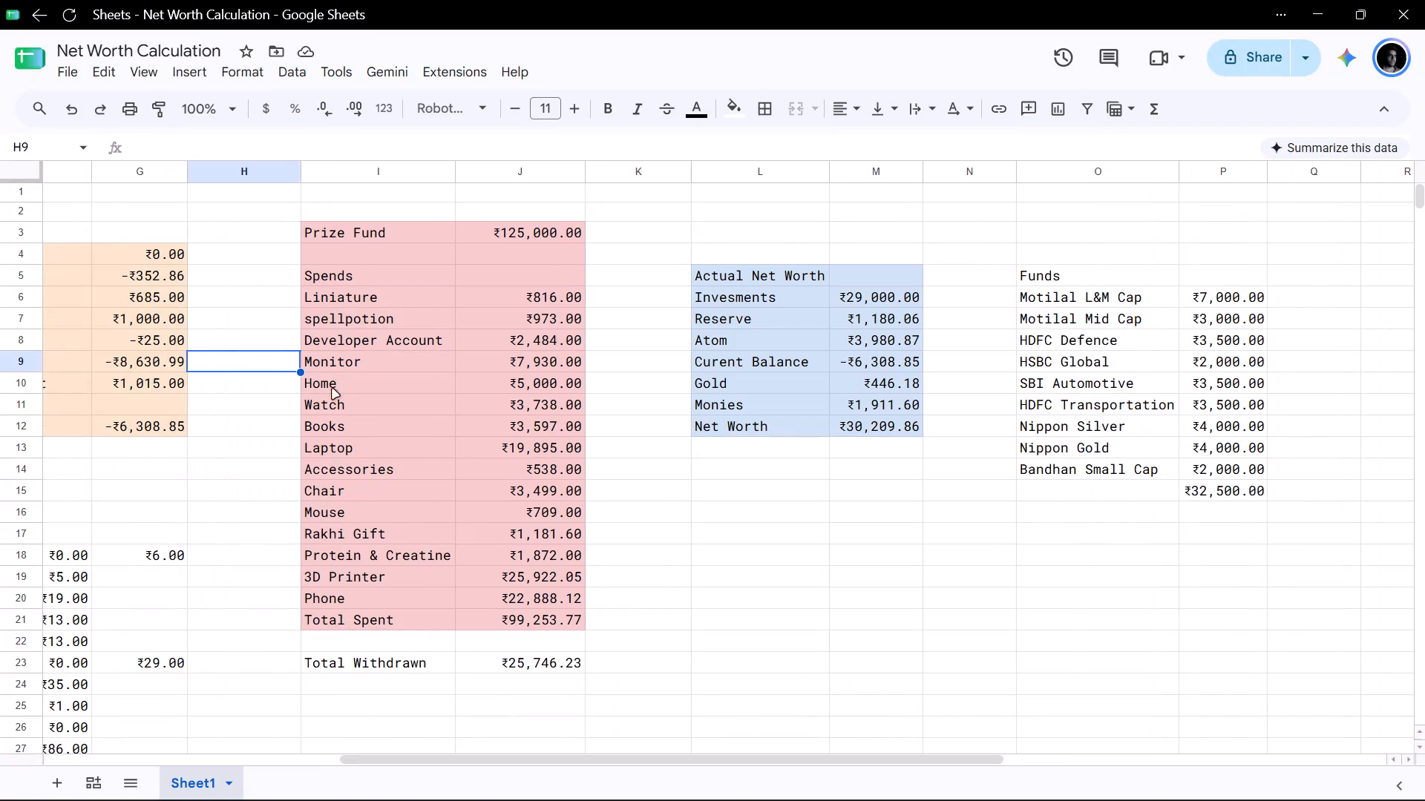
{"action": "scroll", "coordinate": [345, 395], "scroll_direction": "up", "scroll_amount": 1}
{"action": "left_click", "coordinate": [636, 312]}
{"action": "left_click", "coordinate": [341, 229]}
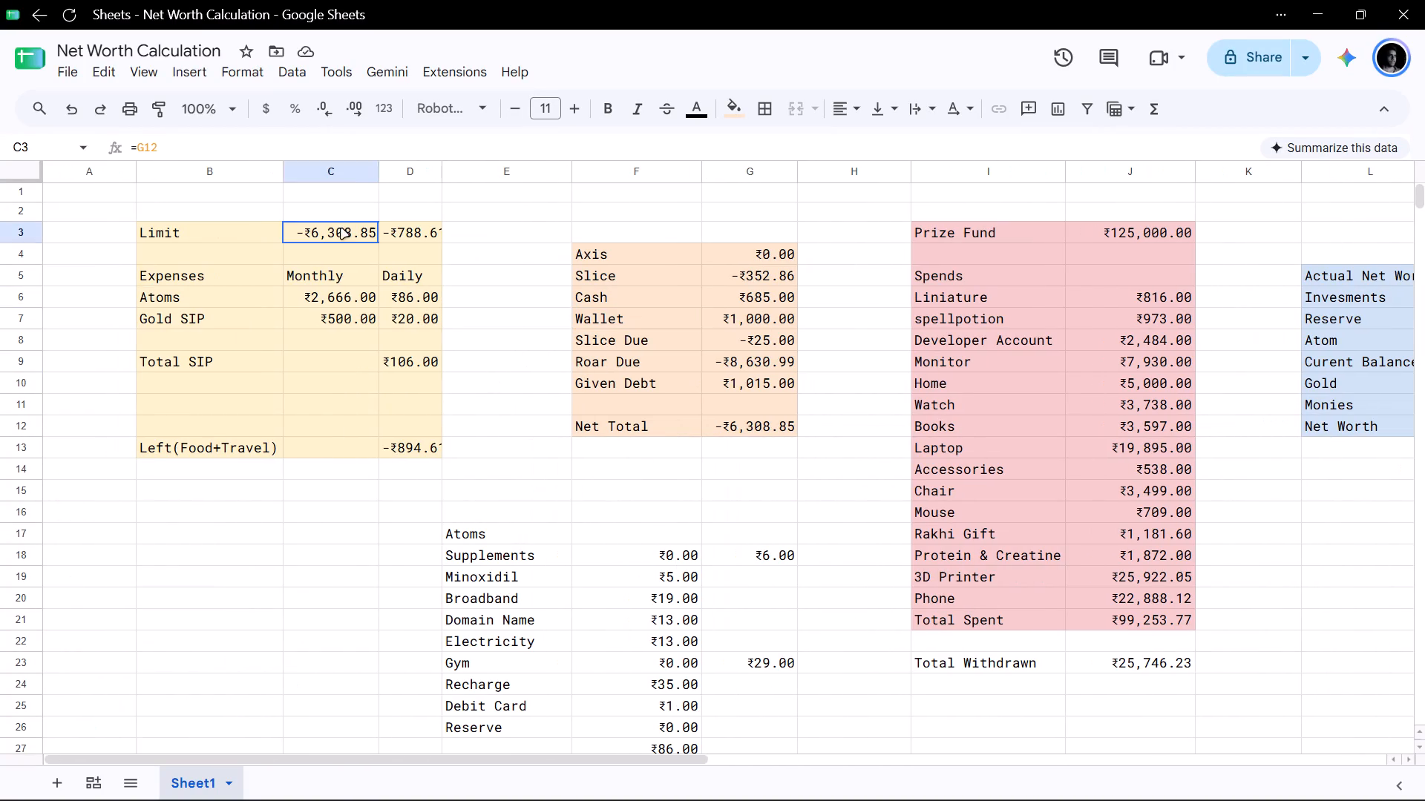
{"action": "left_click", "coordinate": [412, 240]}
{"action": "double_click", "coordinate": [439, 167]}
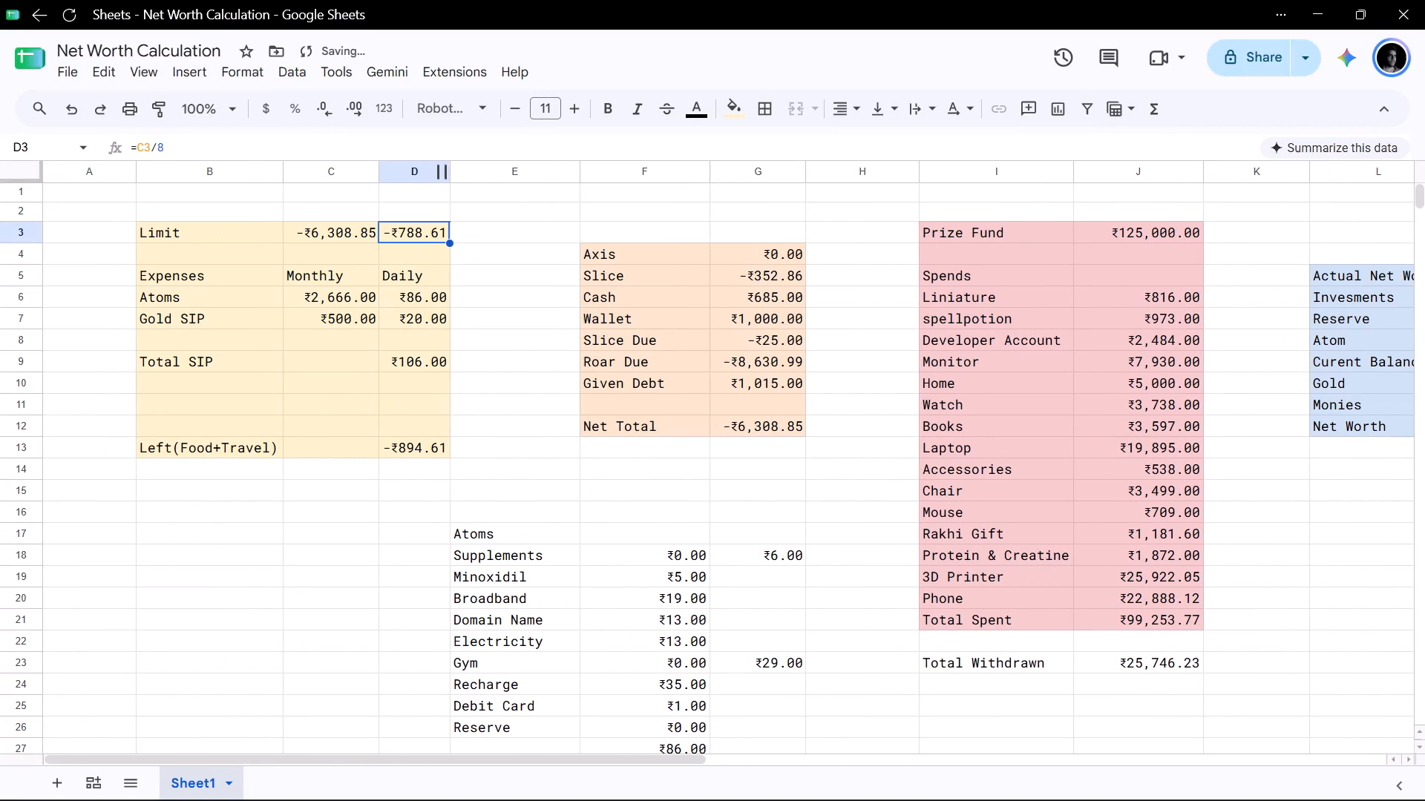
Check the Axis and Slice balances, the Motilal L&M Cap amount and the formula totalling the Funds list.
{"action": "scroll", "coordinate": [459, 205], "scroll_direction": "left", "scroll_amount": 2}
{"action": "left_click", "coordinate": [494, 255]}
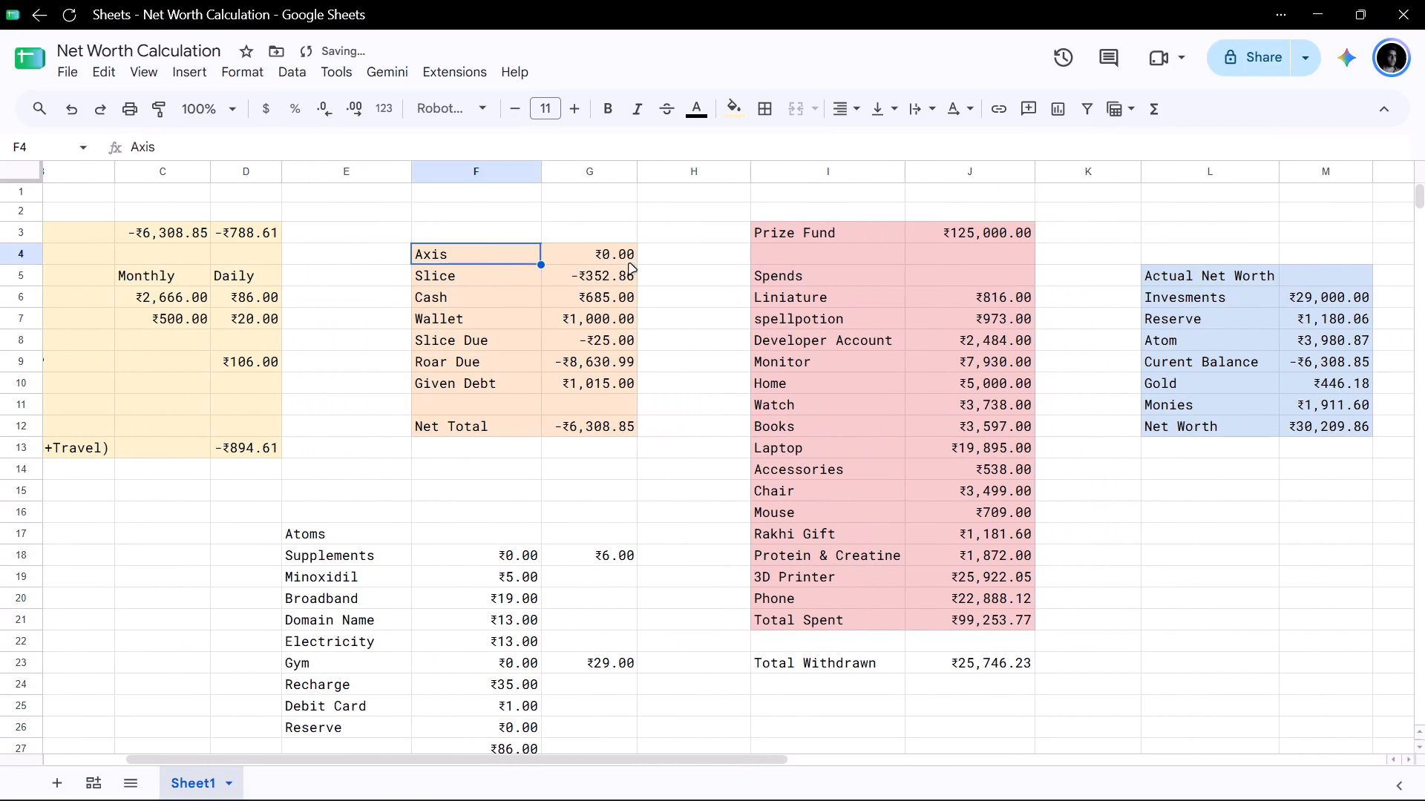
{"action": "left_click", "coordinate": [606, 254]}
{"action": "left_click", "coordinate": [595, 271]}
{"action": "scroll", "coordinate": [595, 271], "scroll_direction": "left", "scroll_amount": 7}
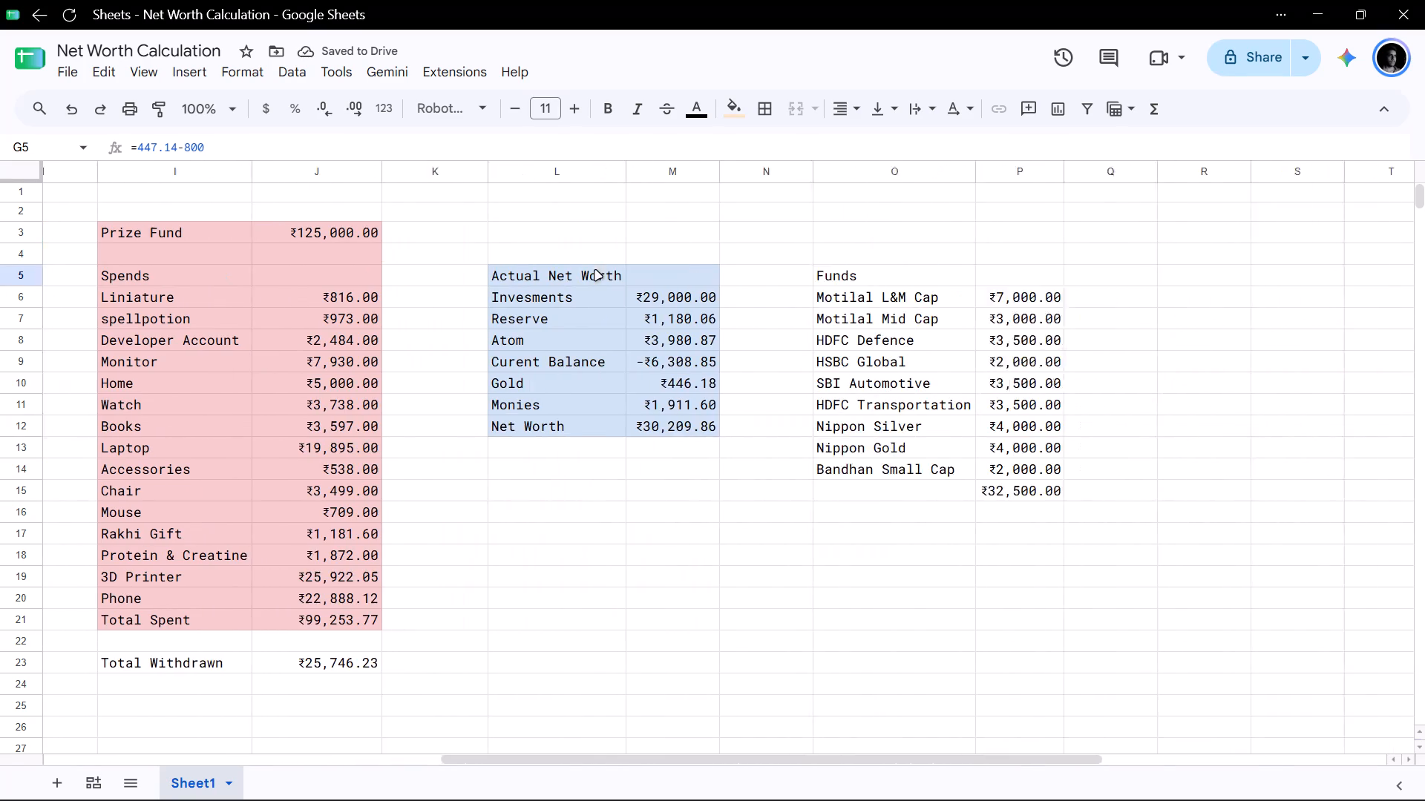
{"action": "scroll", "coordinate": [595, 271], "scroll_direction": "left", "scroll_amount": 2}
{"action": "left_click", "coordinate": [610, 289]}
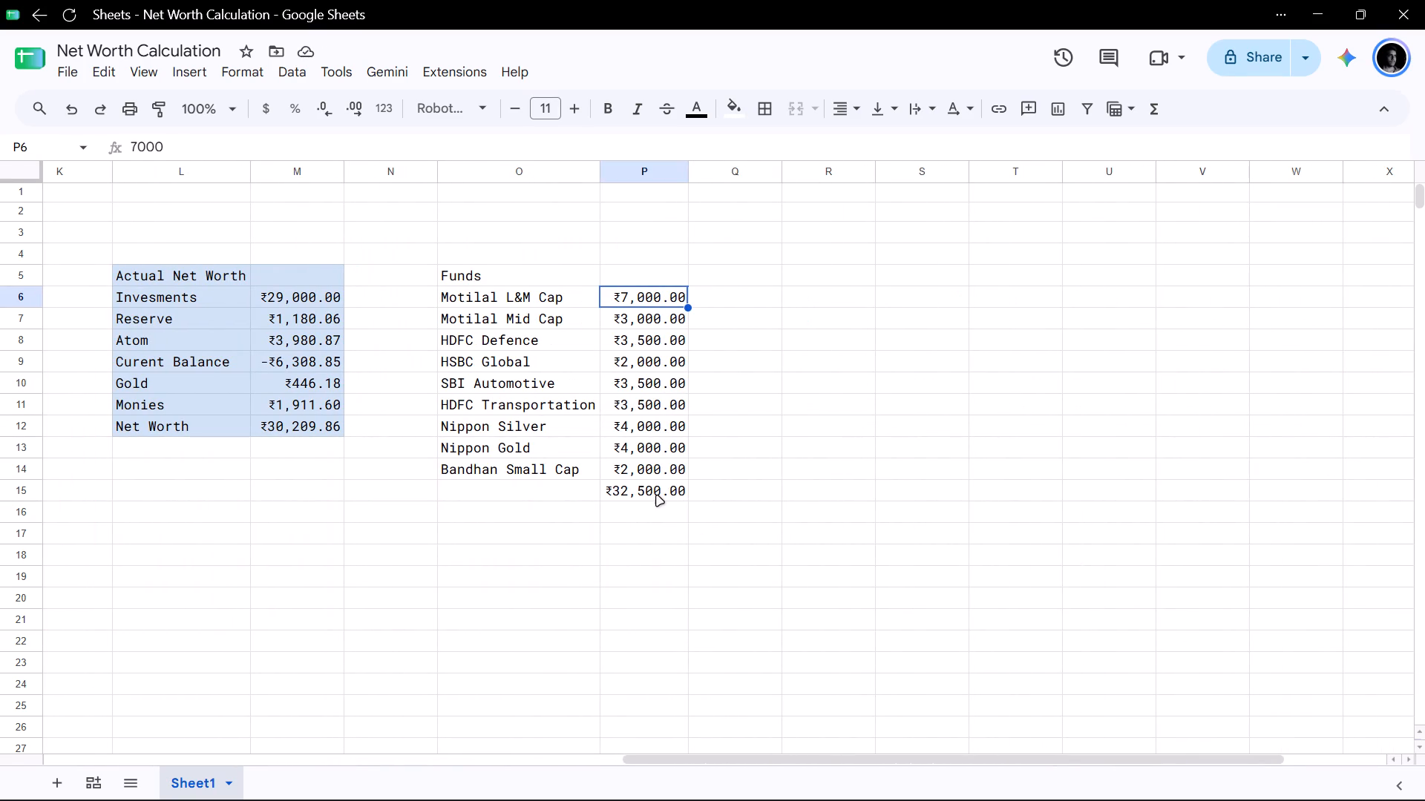
{"action": "left_click", "coordinate": [657, 496]}
Examine the Recharge table's charges, days, per day costs, last recharge dates, days since and current fund amounts.
{"action": "scroll", "coordinate": [657, 496], "scroll_direction": "right", "scroll_amount": 3}
{"action": "scroll", "coordinate": [848, 522], "scroll_direction": "right", "scroll_amount": 1}
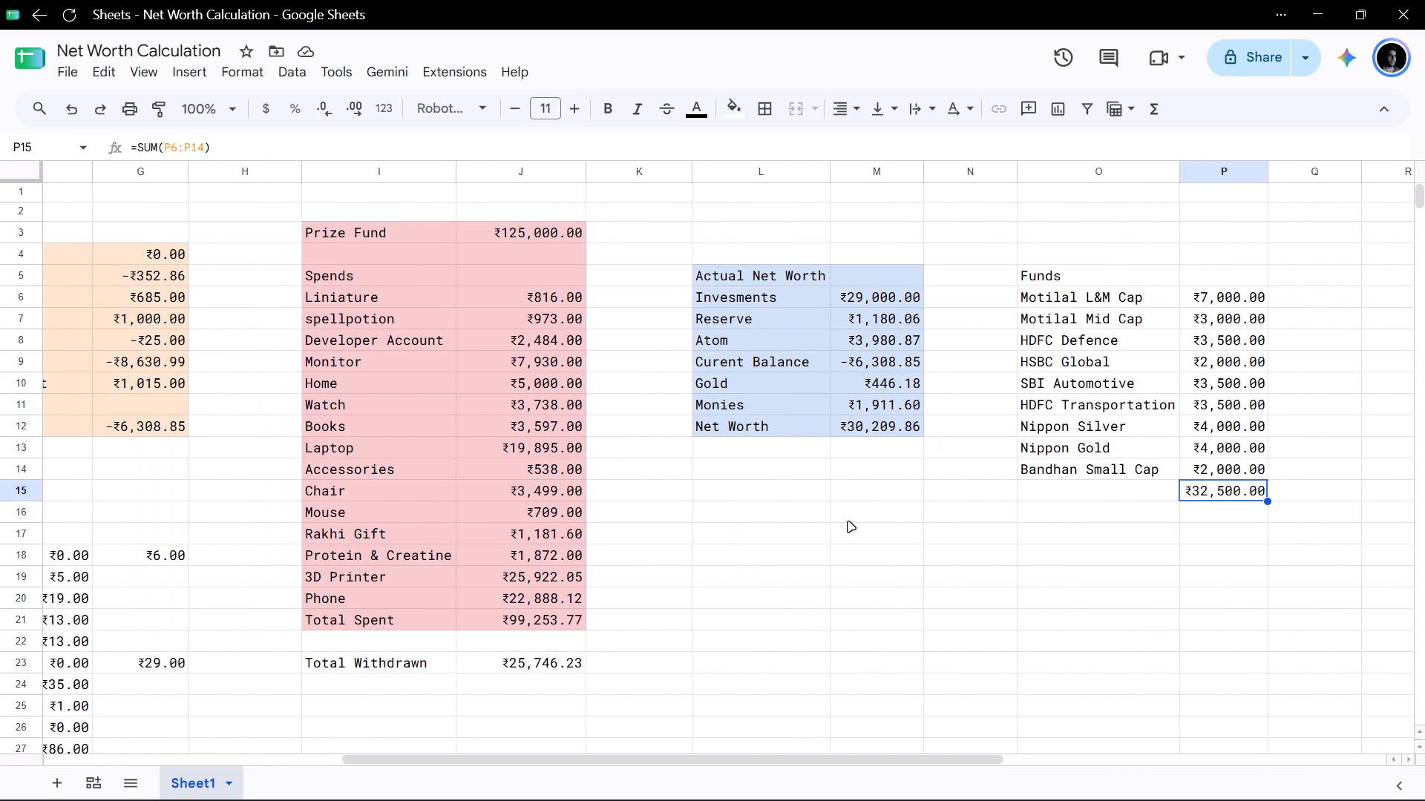
{"action": "scroll", "coordinate": [848, 522], "scroll_direction": "right", "scroll_amount": 5}
{"action": "scroll", "coordinate": [848, 520], "scroll_direction": "down", "scroll_amount": 2}
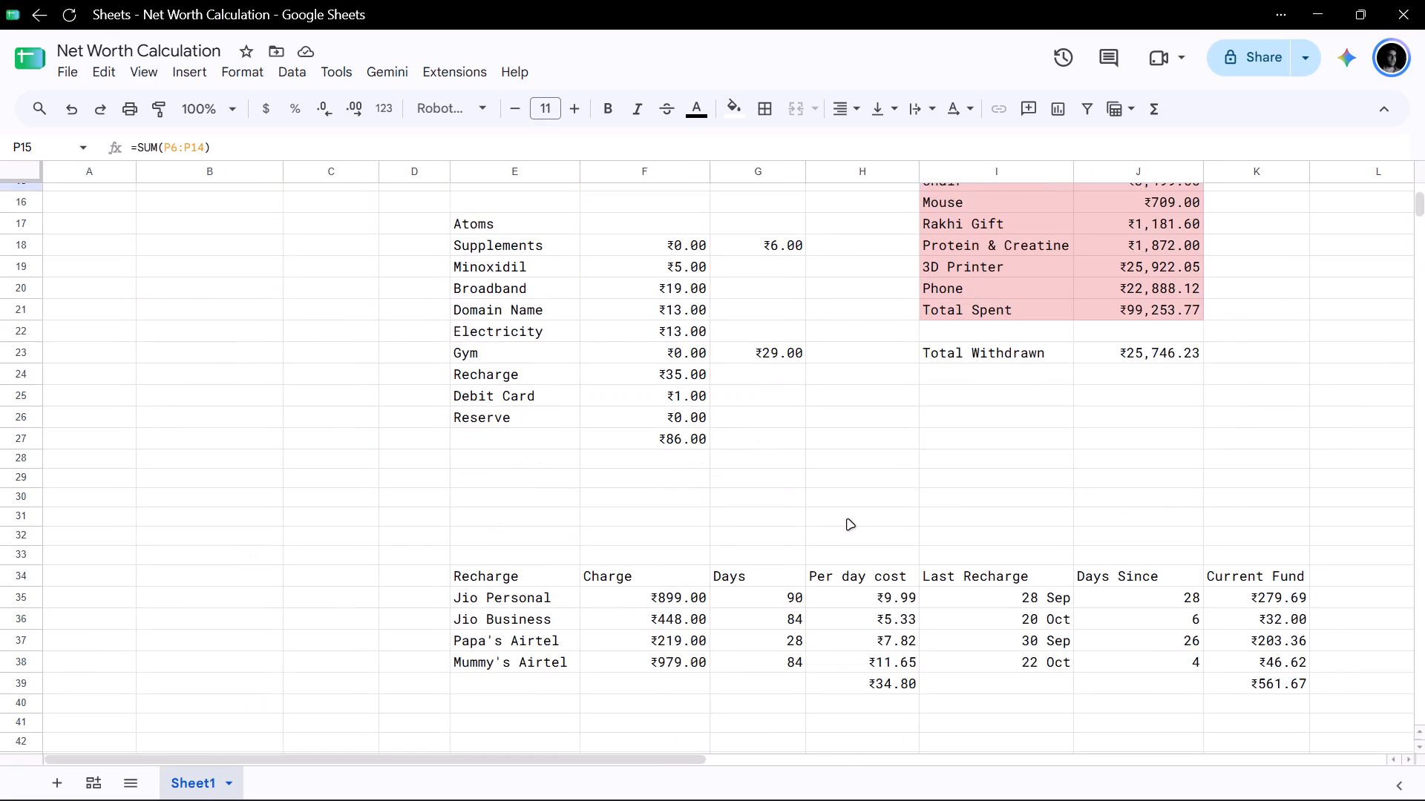
{"action": "scroll", "coordinate": [431, 442], "scroll_direction": "down", "scroll_amount": 2}
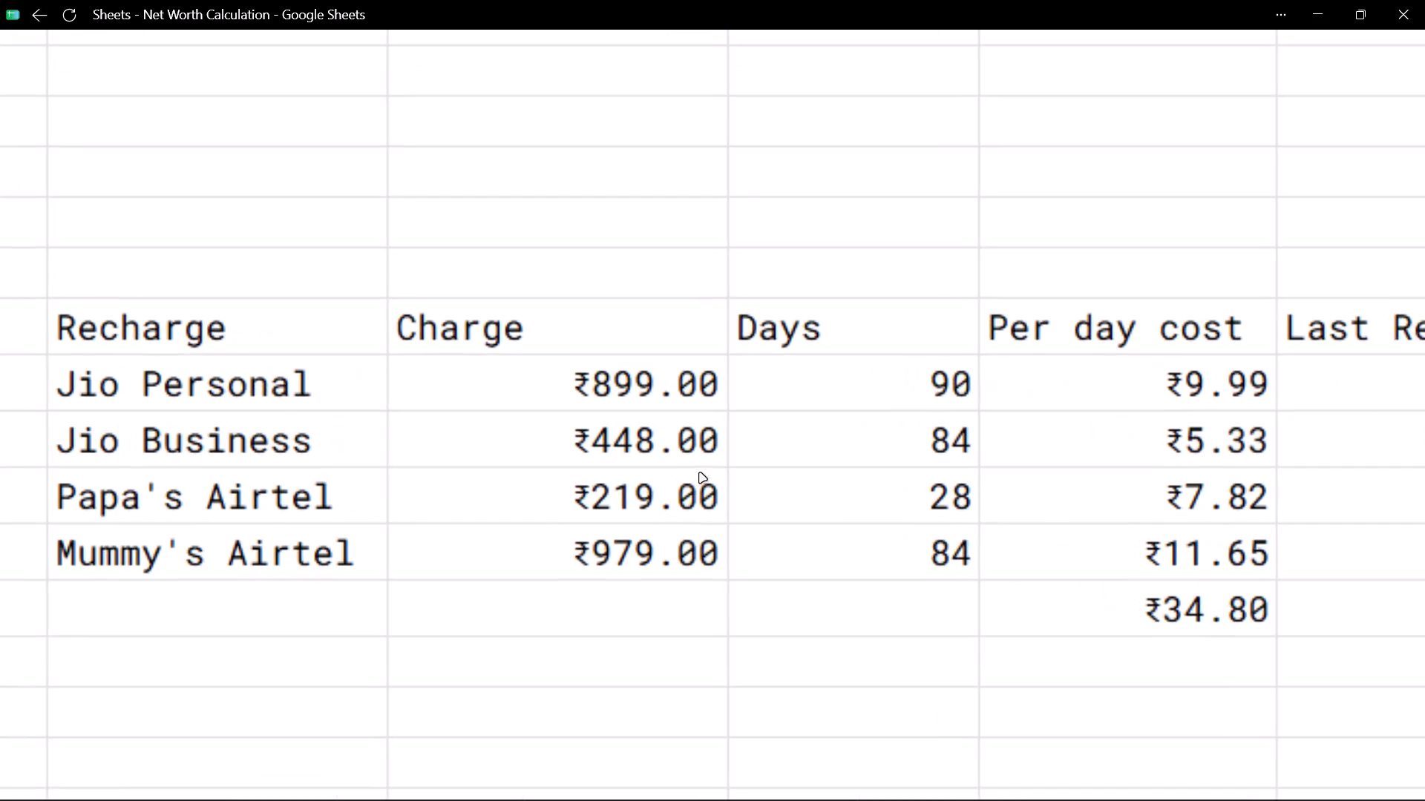
{"action": "scroll", "coordinate": [700, 473], "scroll_direction": "left", "scroll_amount": 9}
{"action": "scroll", "coordinate": [698, 473], "scroll_direction": "right", "scroll_amount": 5}
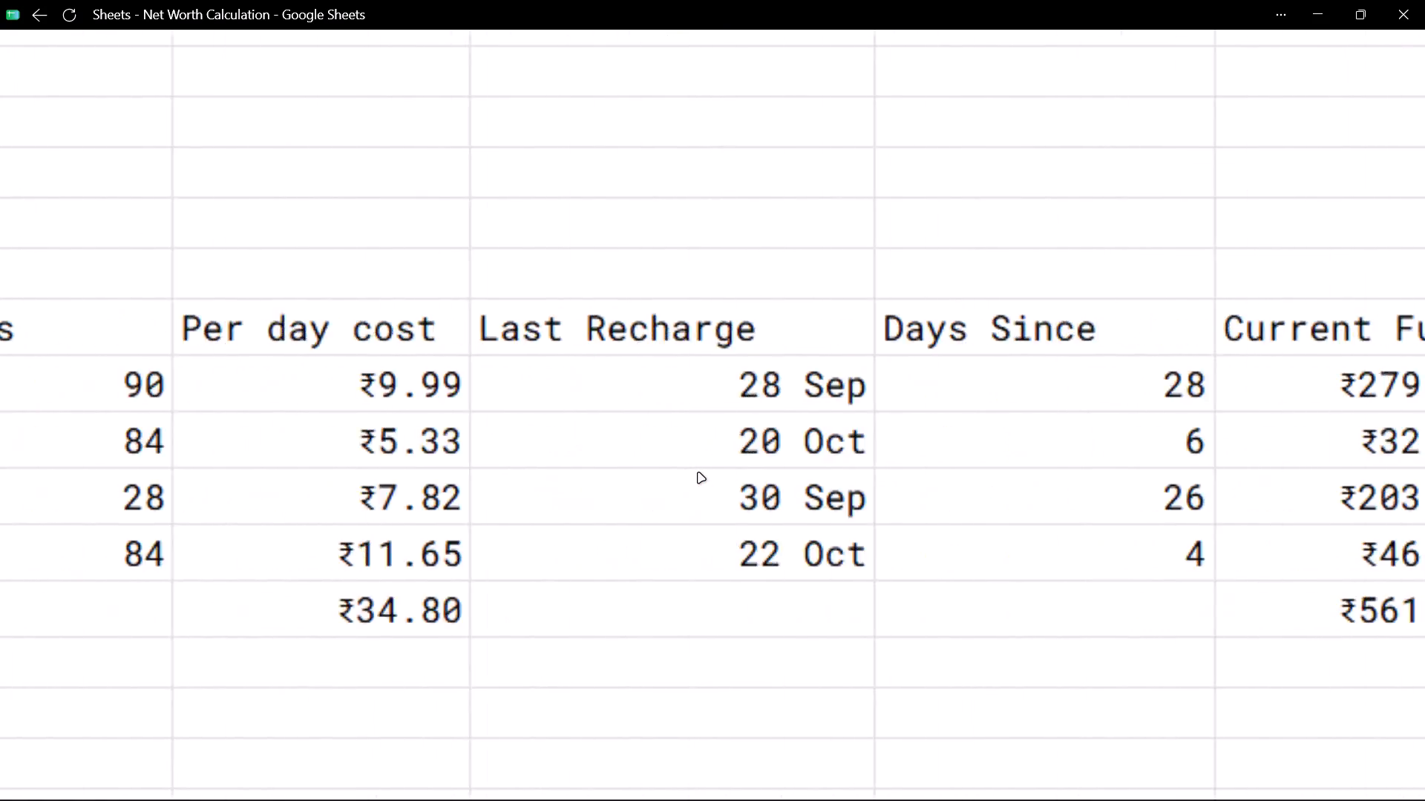
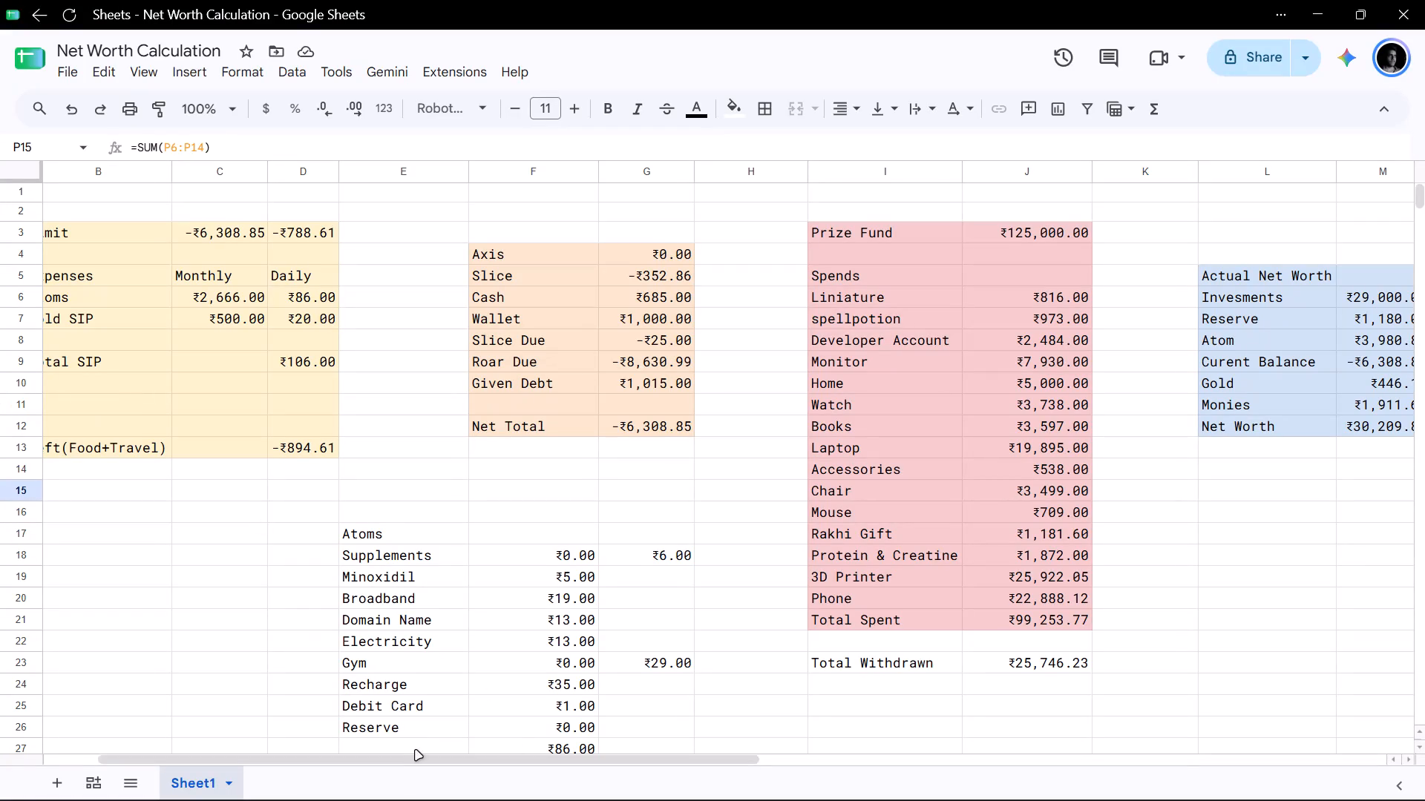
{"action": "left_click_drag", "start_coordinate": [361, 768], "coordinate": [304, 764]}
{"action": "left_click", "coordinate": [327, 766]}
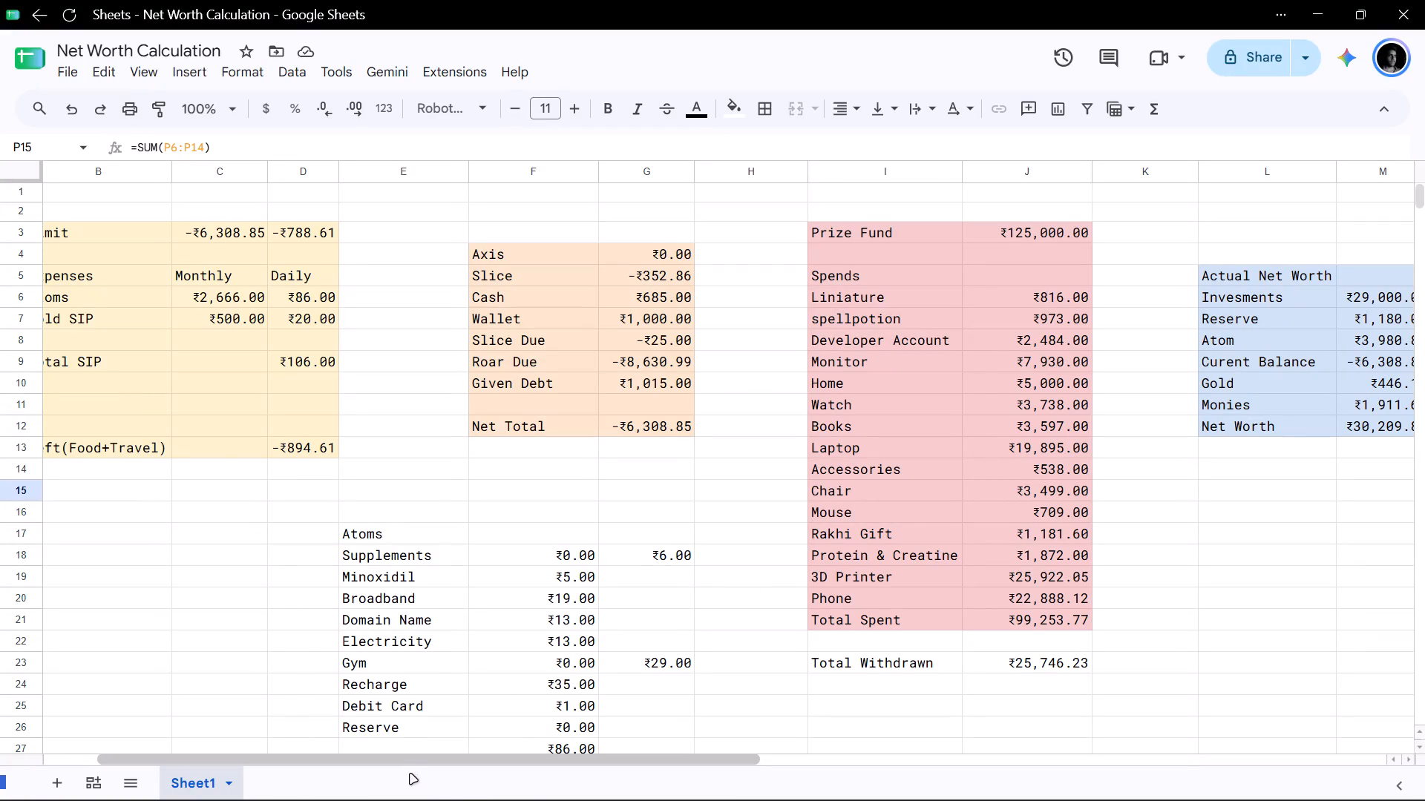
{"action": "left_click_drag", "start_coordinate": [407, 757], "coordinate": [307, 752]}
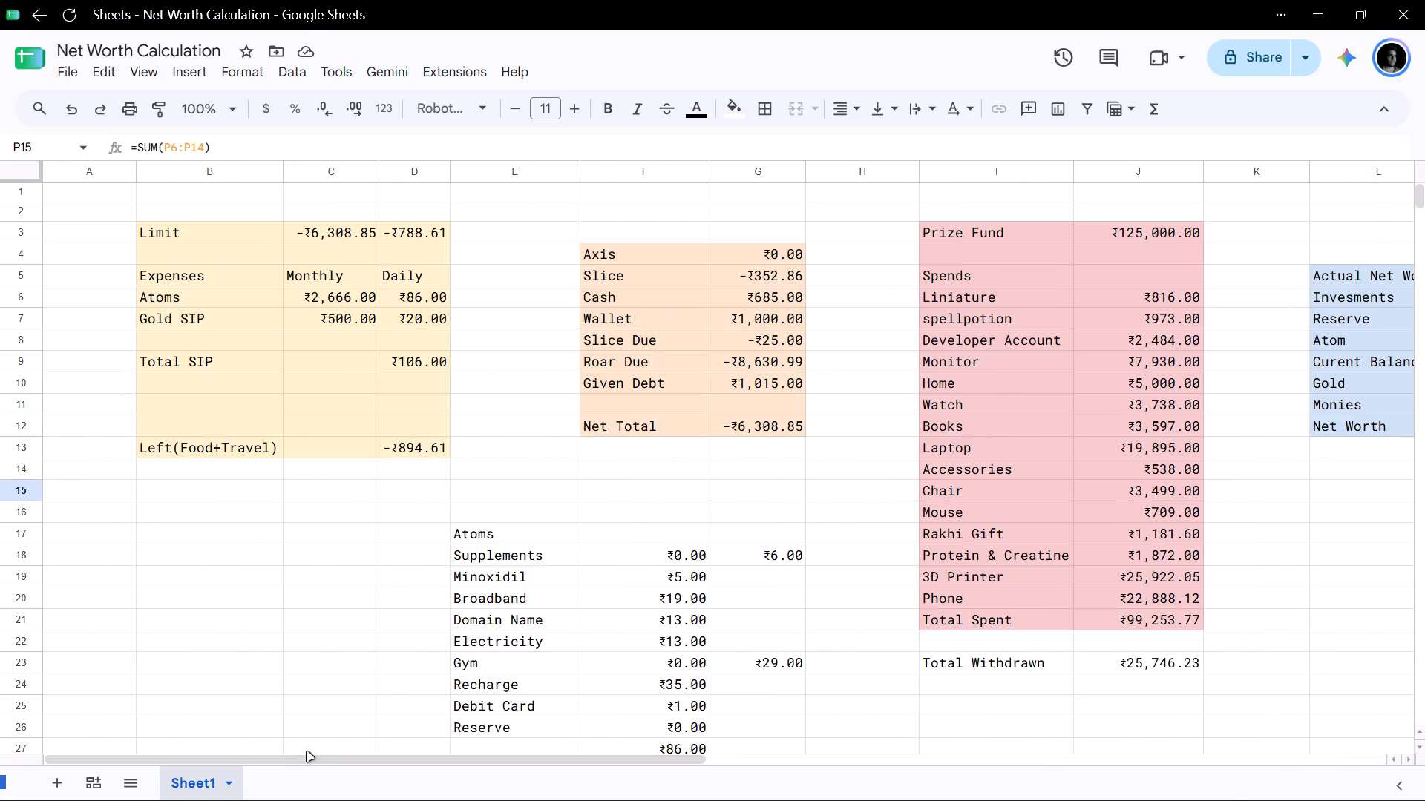
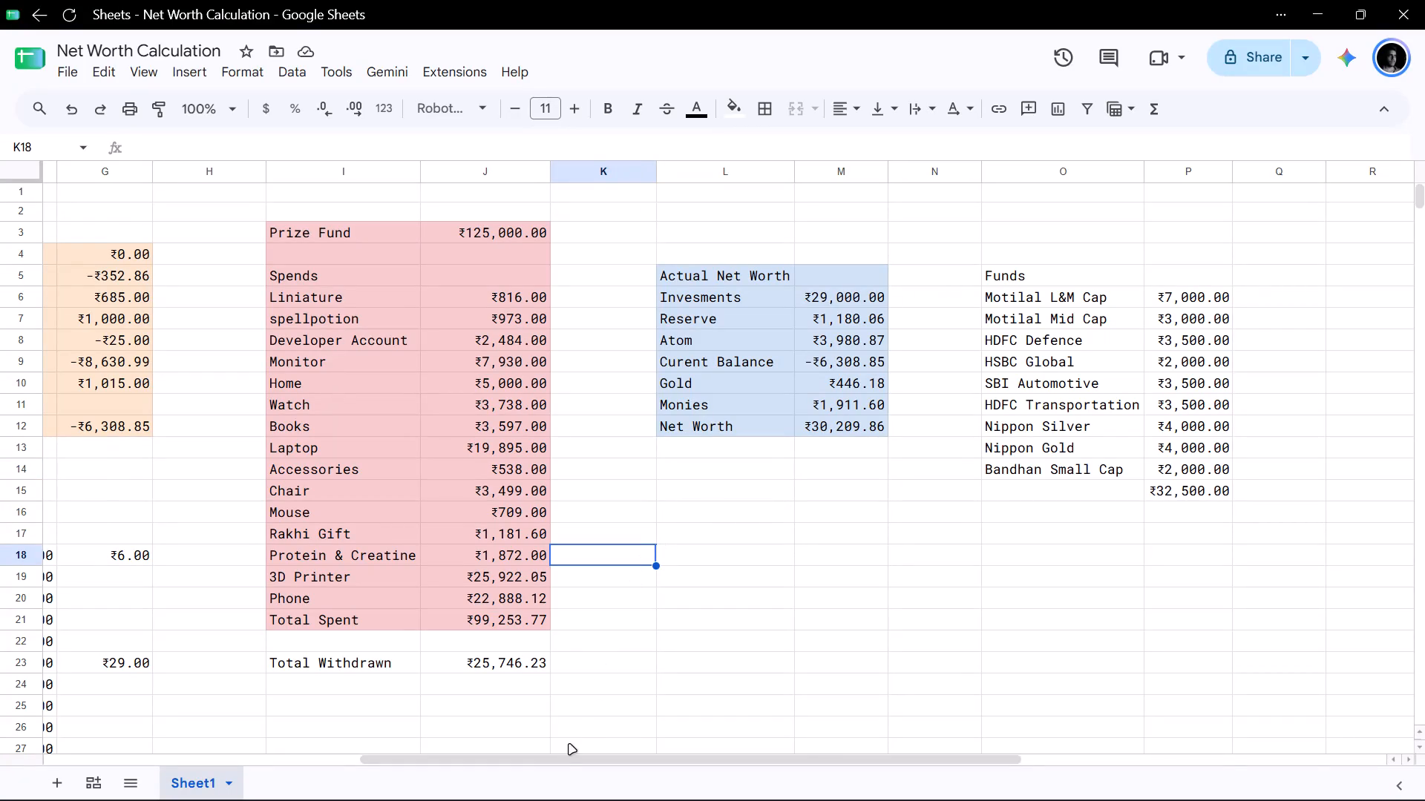
Examine the Gold SIP amounts in the Expenses table and the account balances from Axis down to Net Total.
{"action": "left_click_drag", "start_coordinate": [560, 765], "coordinate": [387, 755]}
{"action": "left_click_drag", "start_coordinate": [430, 754], "coordinate": [364, 752]}
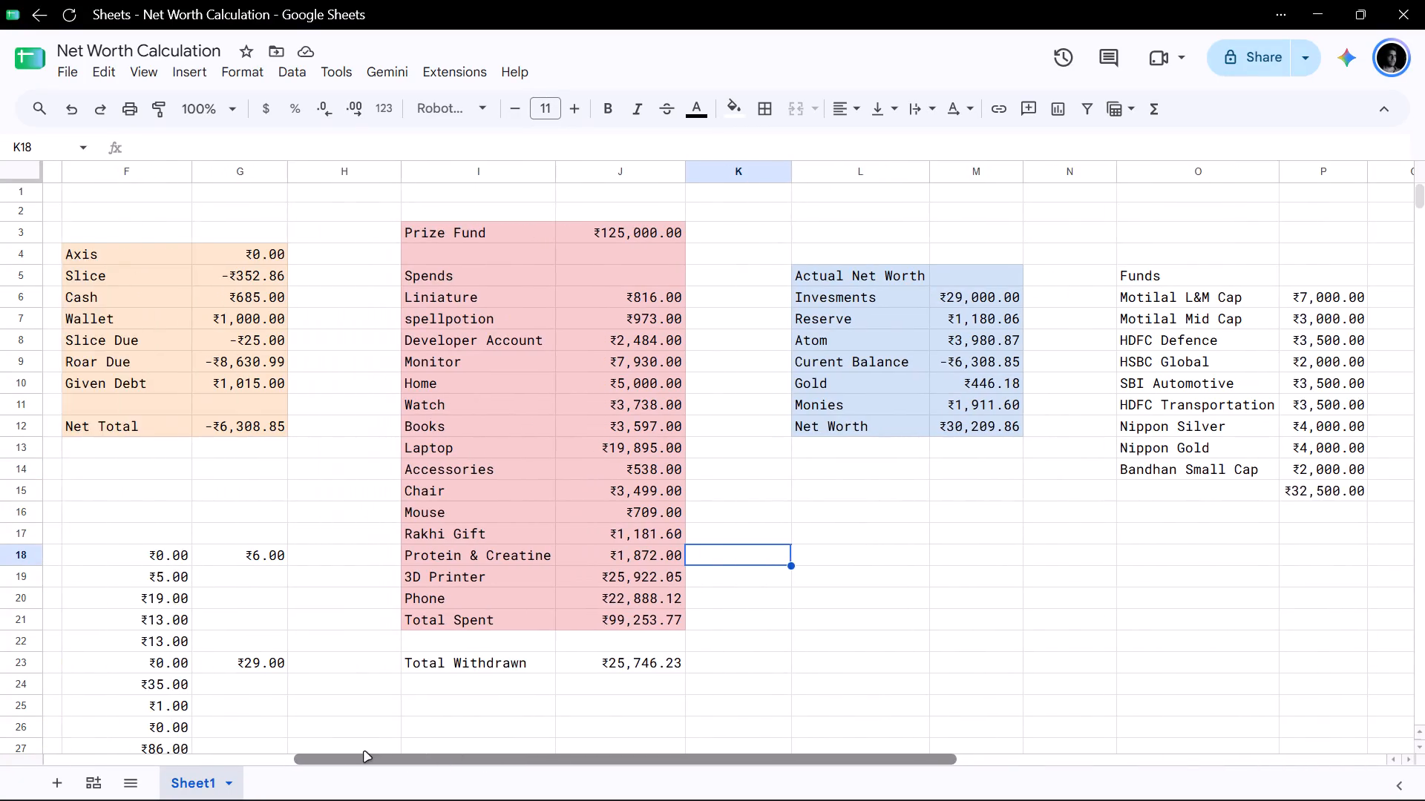
{"action": "left_click_drag", "start_coordinate": [364, 752], "coordinate": [28, 688]}
{"action": "left_click", "coordinate": [364, 314]}
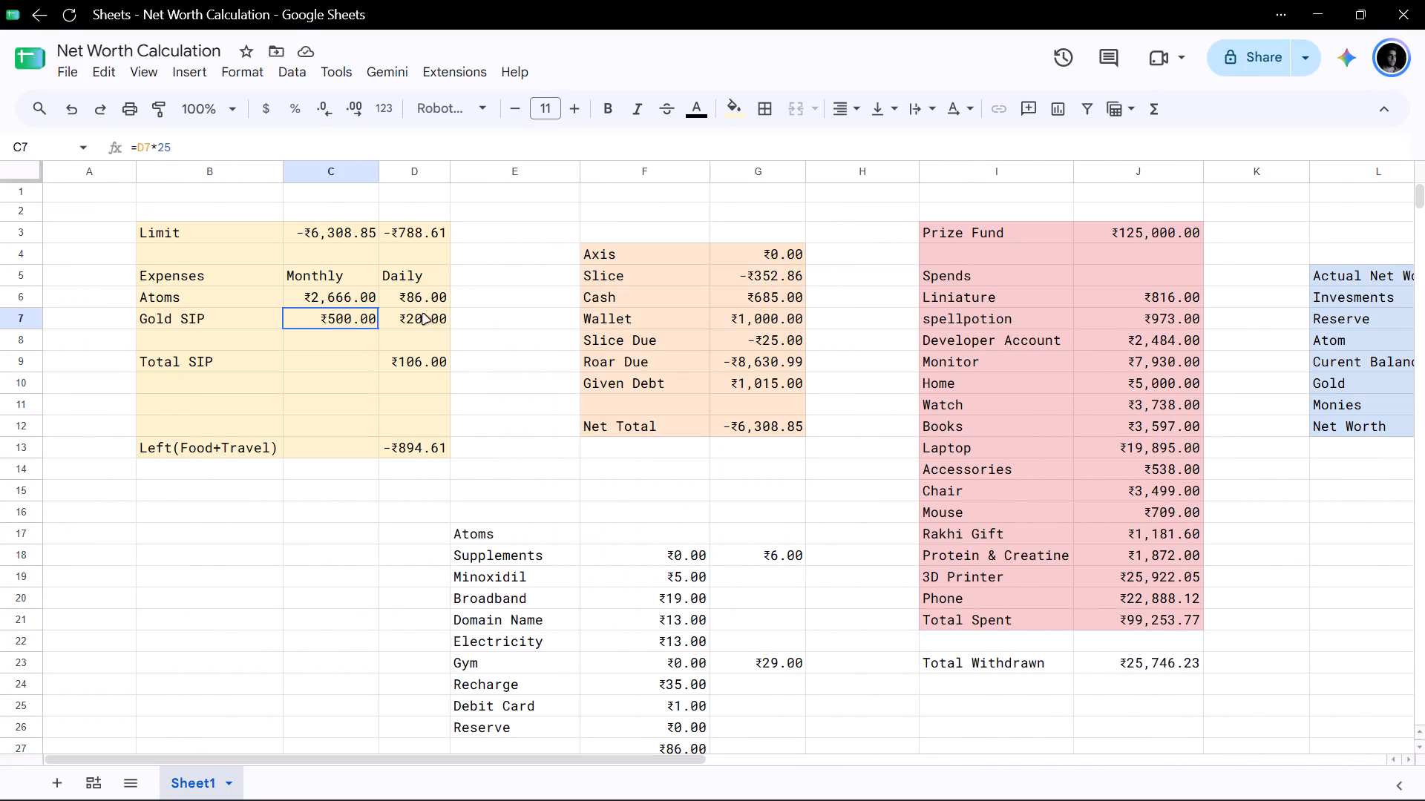
{"action": "left_click", "coordinate": [431, 311]}
{"action": "left_click", "coordinate": [775, 398]}
{"action": "left_click", "coordinate": [781, 334]}
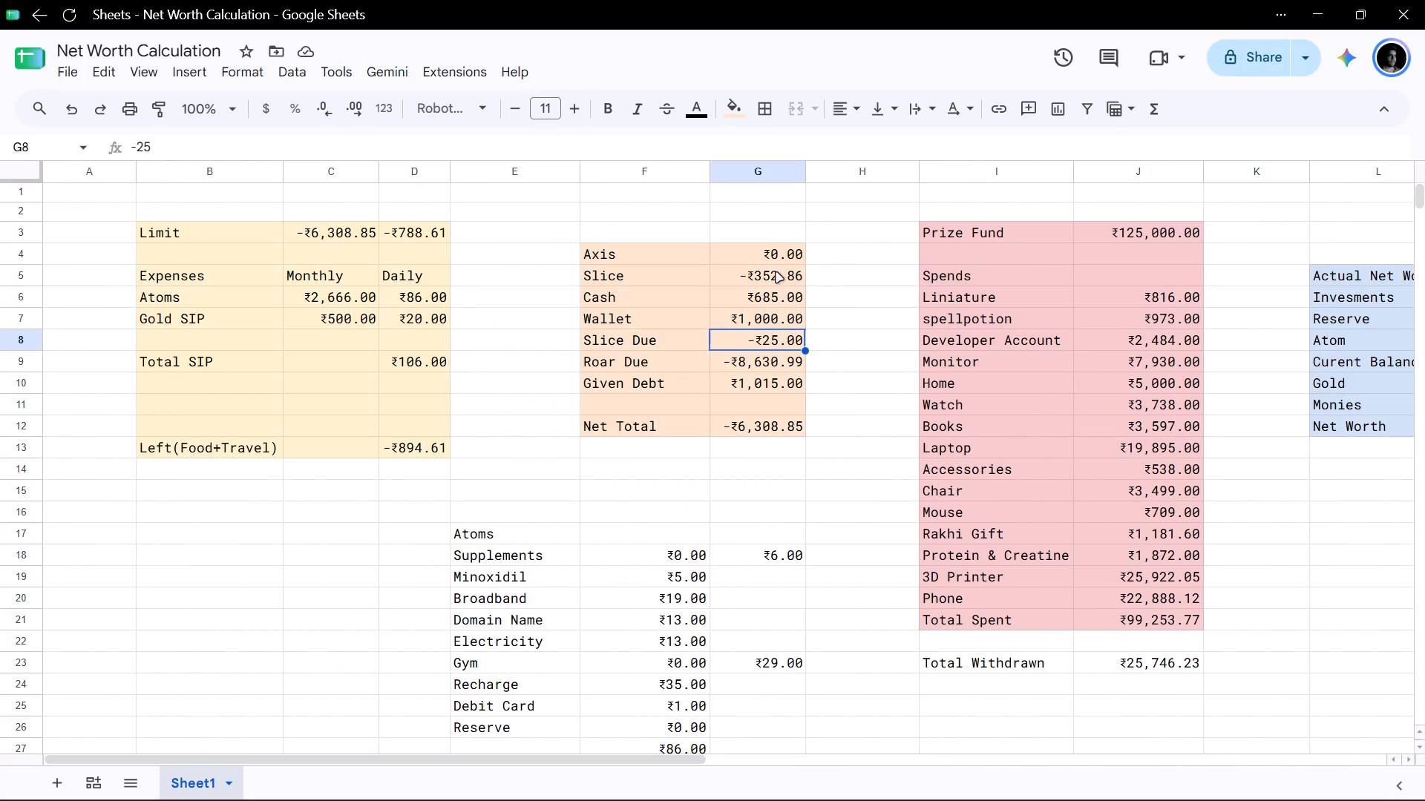
{"action": "left_click", "coordinate": [773, 246]}
{"action": "left_click", "coordinate": [756, 280]}
{"action": "key", "text": "Down"}
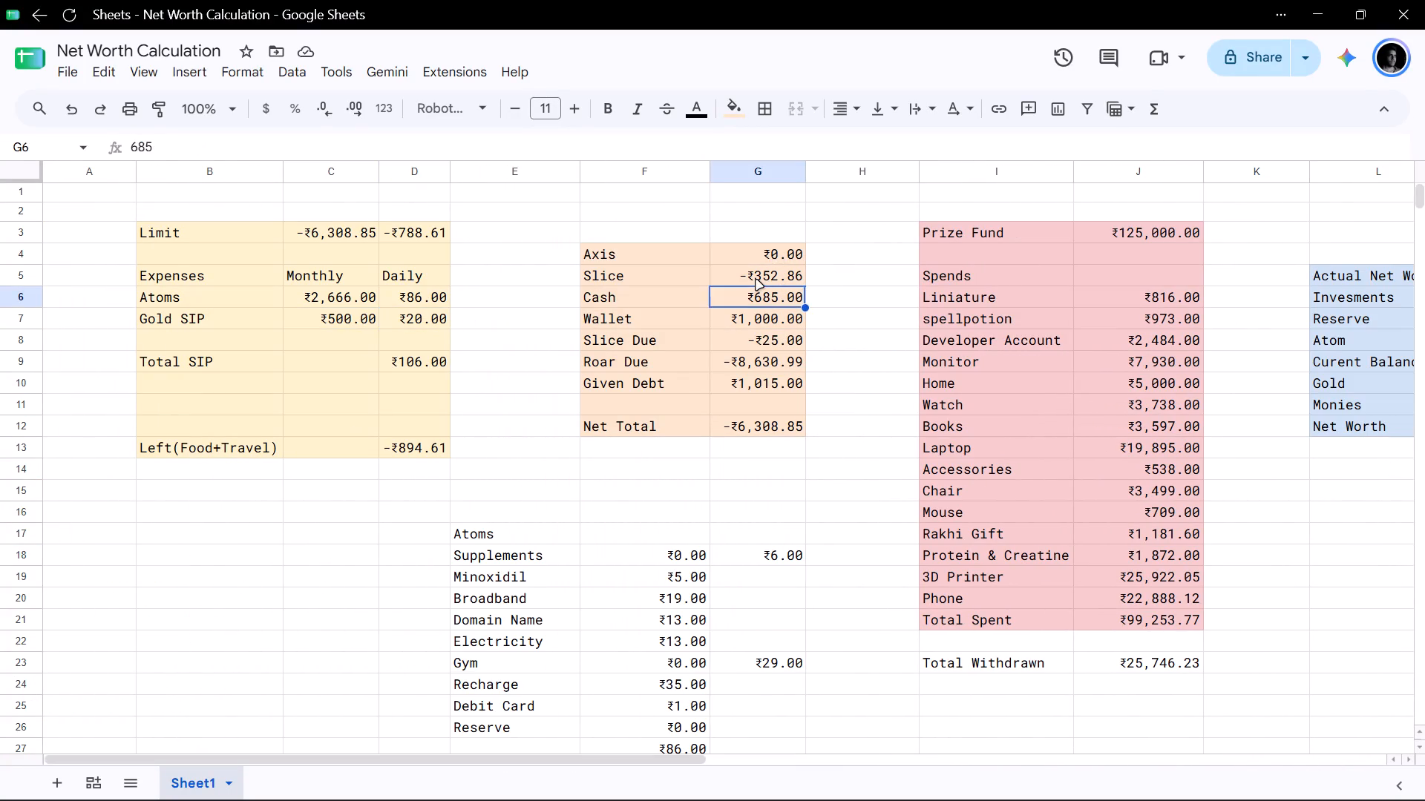
{"action": "key", "text": "Down"}
{"action": "key", "text": "Down"}
{"action": "key", "text": "Down"}
{"action": "key", "text": "Down"}
{"action": "key", "text": "Down"}
{"action": "key", "text": "Down"}
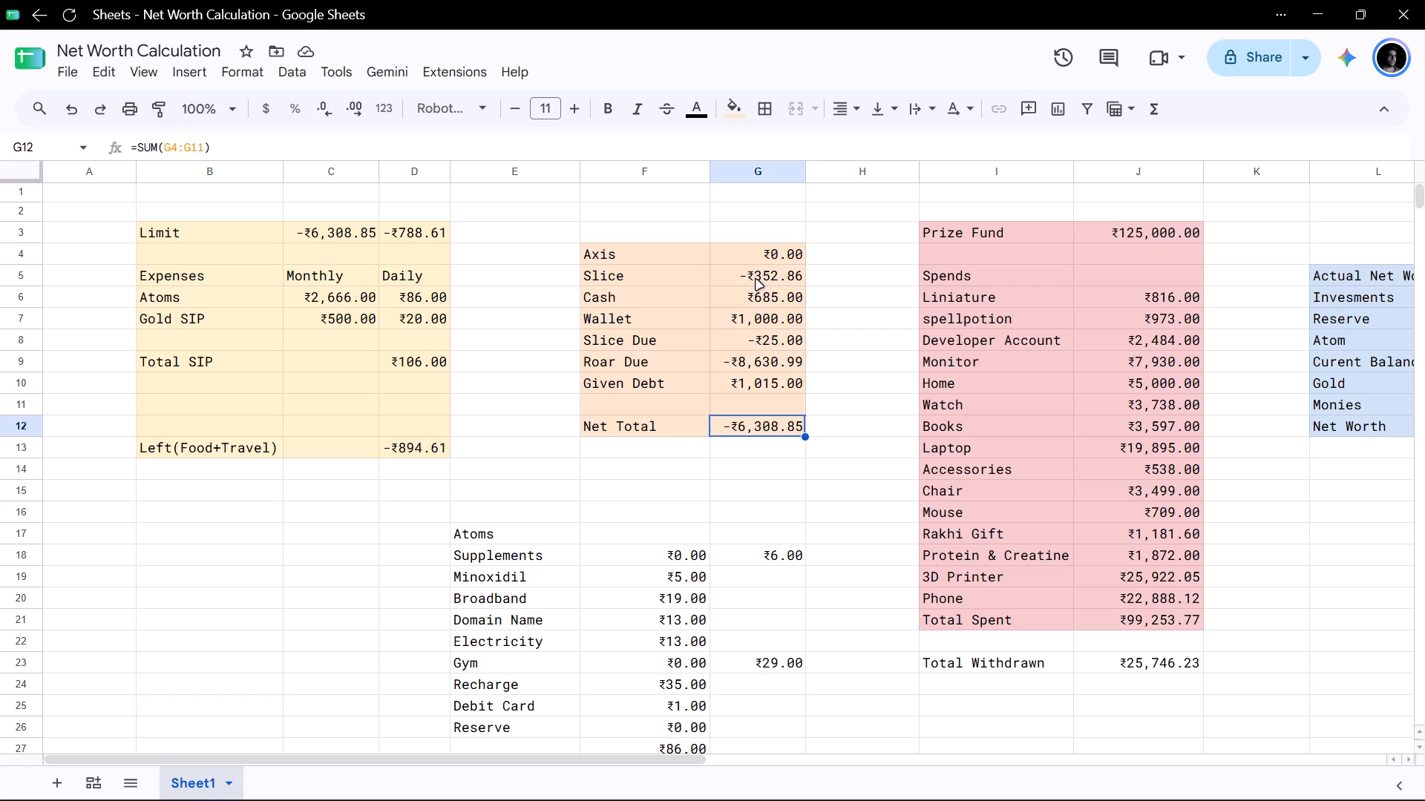
{"action": "key", "text": "Down"}
{"action": "key", "text": "Down"}
Examine the Prize Fund and Spends amounts in column J, from Prize Fund down to Total Spent.
{"action": "key", "text": "Right"}
{"action": "key", "text": "Right"}
{"action": "key", "text": "Right"}
{"action": "key", "text": "Up"}
{"action": "key", "text": "Up"}
{"action": "key", "text": "Up"}
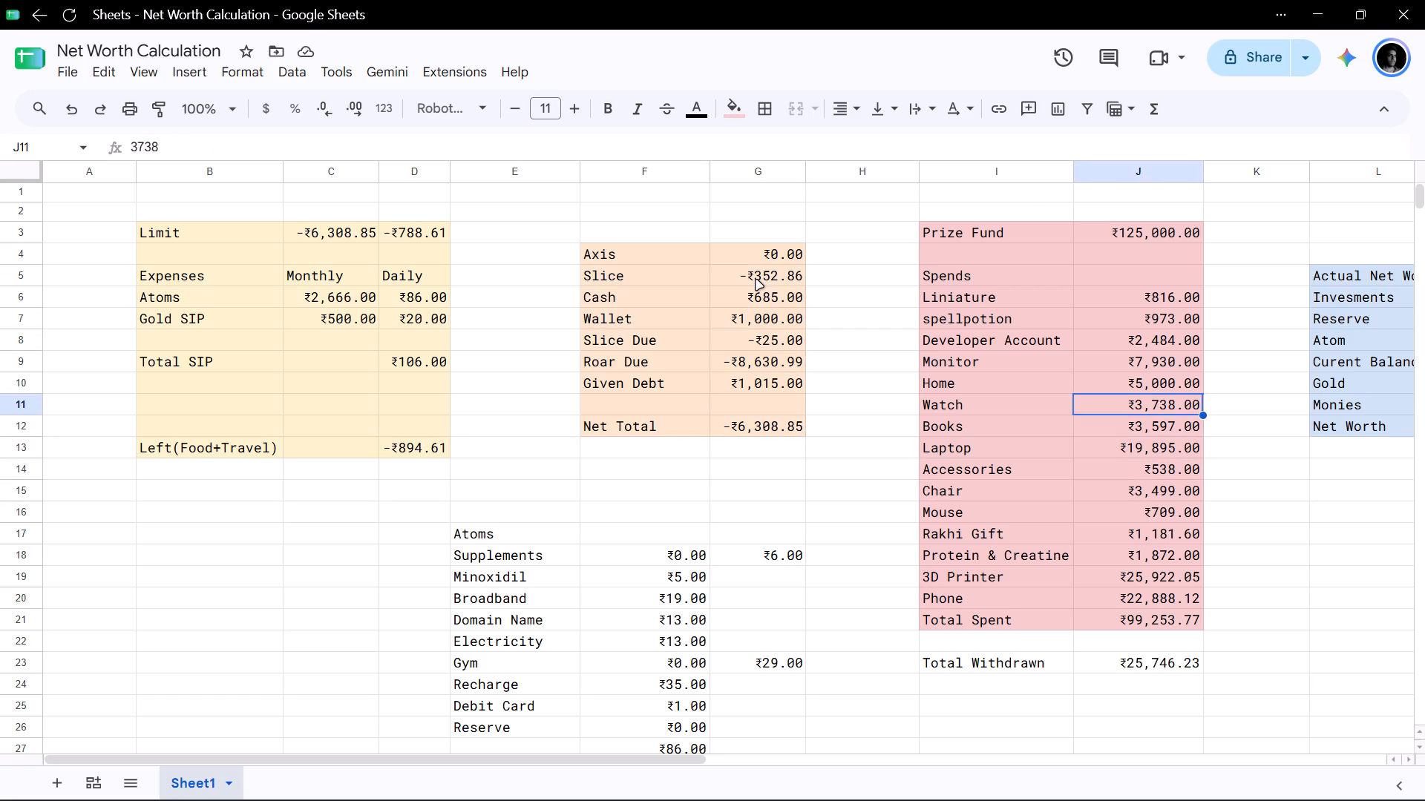
{"action": "key", "text": "Up"}
{"action": "key", "text": "Up"}
{"action": "key", "text": "Up"}
{"action": "key", "text": "Up"}
{"action": "key", "text": "Up"}
{"action": "key", "text": "Up"}
{"action": "key", "text": "Up"}
{"action": "key", "text": "Up"}
{"action": "key", "text": "Down"}
{"action": "key", "text": "Down"}
{"action": "key", "text": "Down"}
{"action": "key", "text": "Down"}
{"action": "key", "text": "Down"}
{"action": "key", "text": "Down"}
{"action": "key", "text": "Down"}
{"action": "key", "text": "Down"}
{"action": "key", "text": "Down"}
{"action": "key", "text": "Down"}
{"action": "key", "text": "Down"}
{"action": "key", "text": "Down"}
{"action": "key", "text": "Down"}
{"action": "key", "text": "Down"}
{"action": "key", "text": "Down"}
{"action": "key", "text": "Down"}
{"action": "key", "text": "Down"}
{"action": "key", "text": "Down"}
{"action": "key", "text": "Down"}
{"action": "key", "text": "Down"}
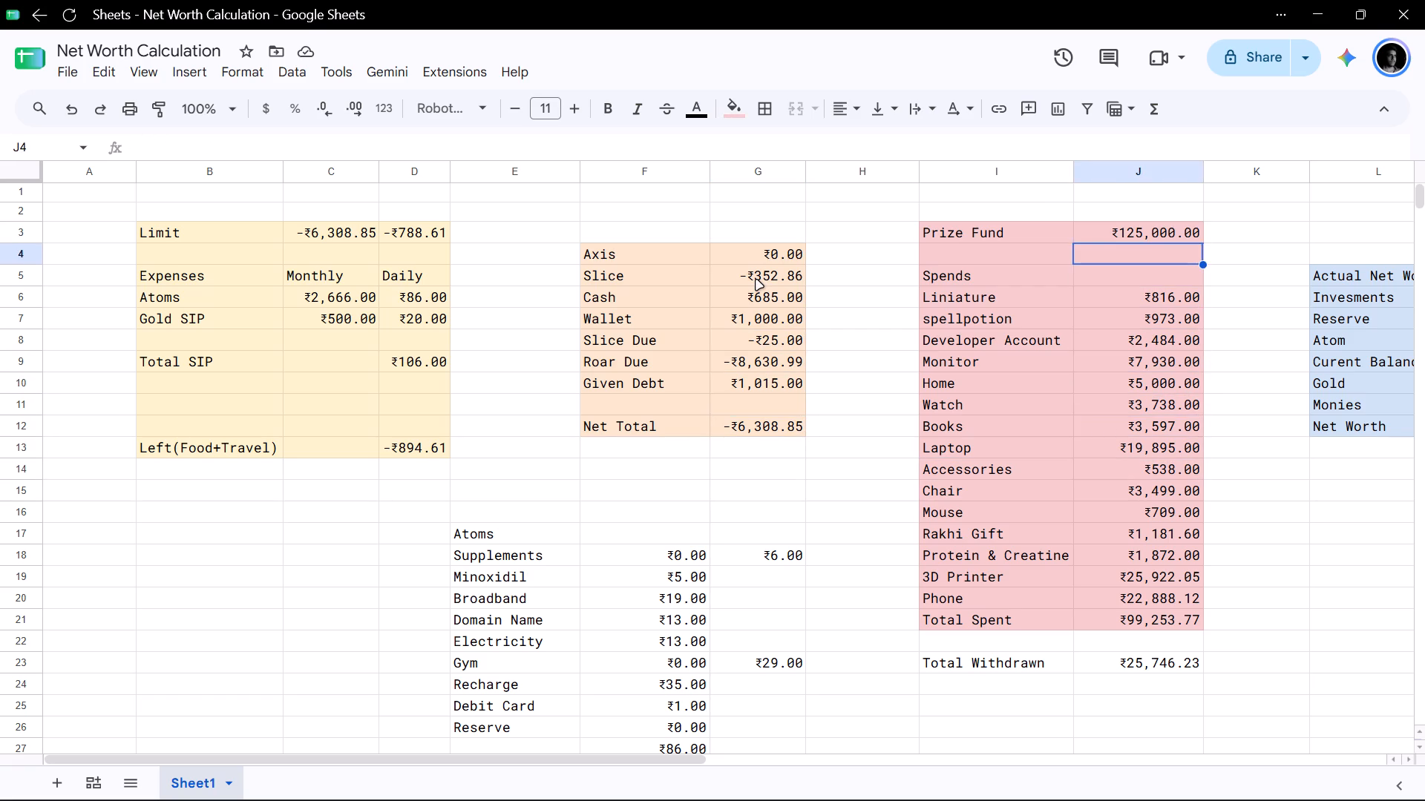
{"action": "key", "text": "Right"}
{"action": "key", "text": "Up"}
{"action": "key", "text": "Up"}
{"action": "key", "text": "Up"}
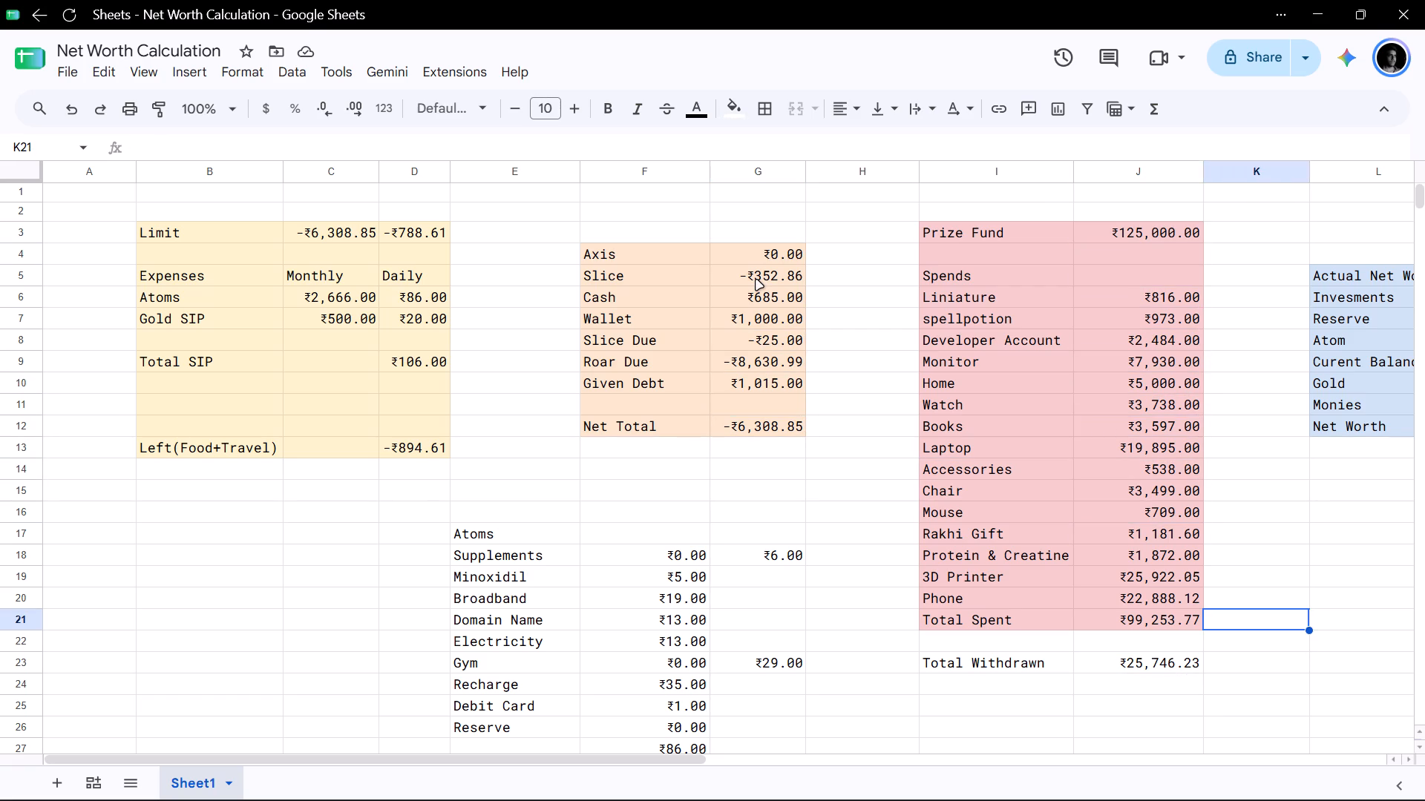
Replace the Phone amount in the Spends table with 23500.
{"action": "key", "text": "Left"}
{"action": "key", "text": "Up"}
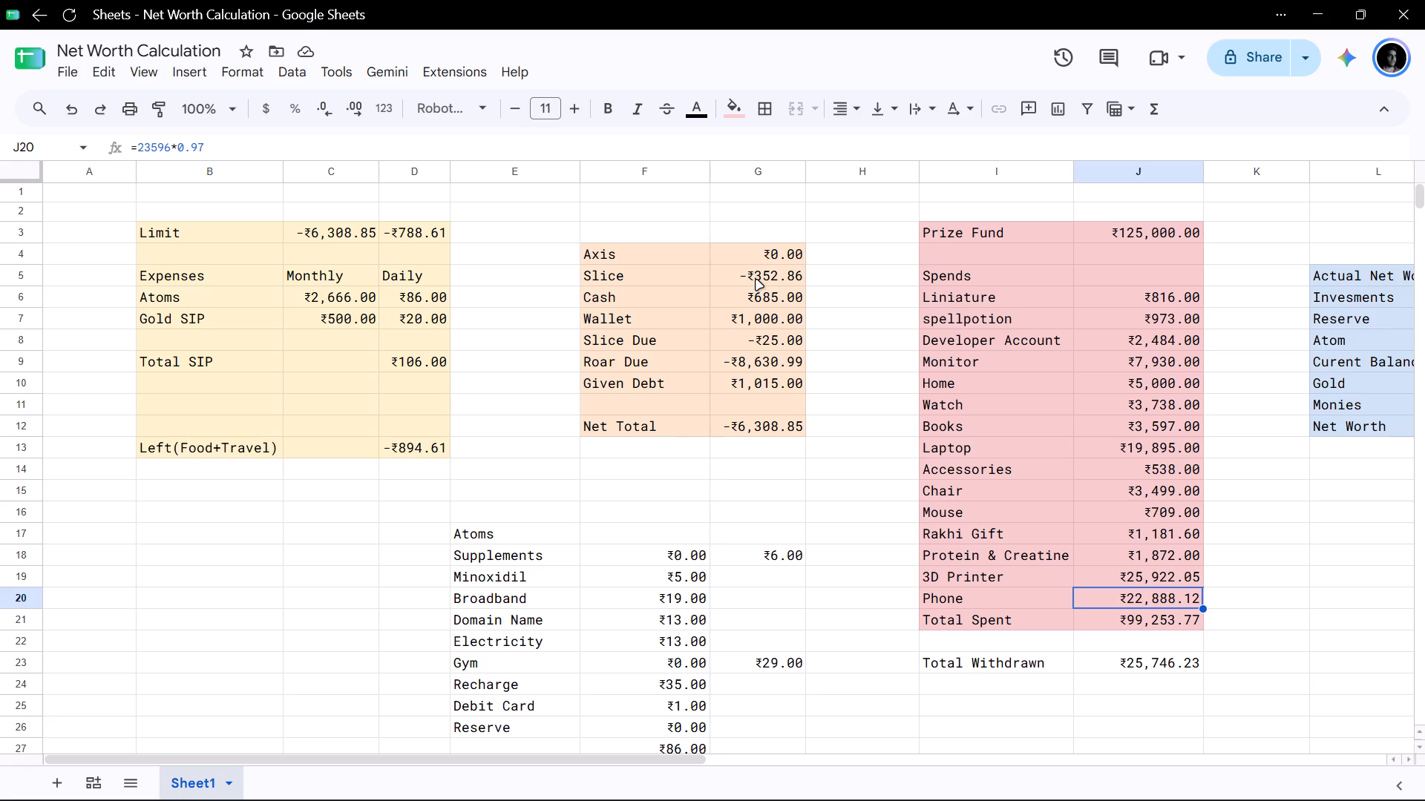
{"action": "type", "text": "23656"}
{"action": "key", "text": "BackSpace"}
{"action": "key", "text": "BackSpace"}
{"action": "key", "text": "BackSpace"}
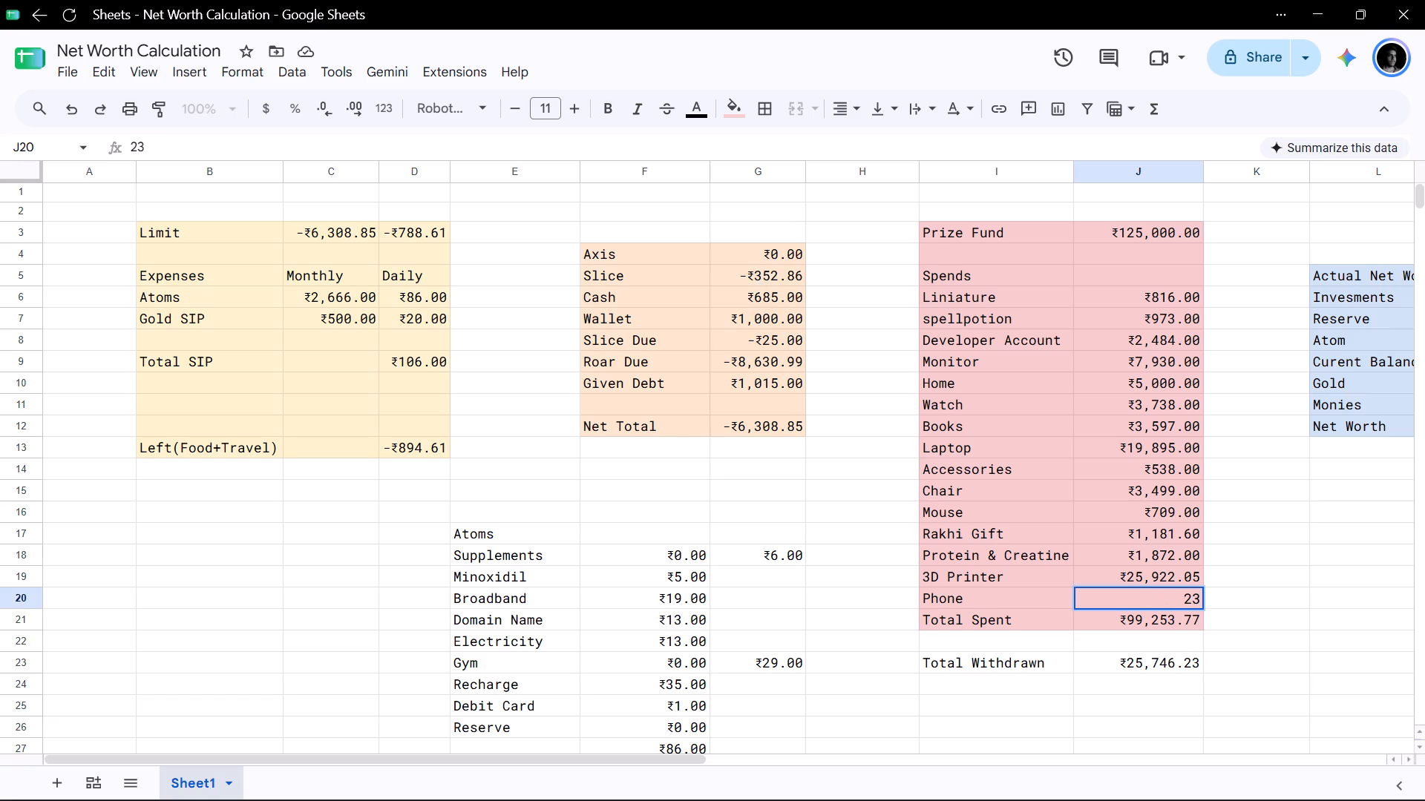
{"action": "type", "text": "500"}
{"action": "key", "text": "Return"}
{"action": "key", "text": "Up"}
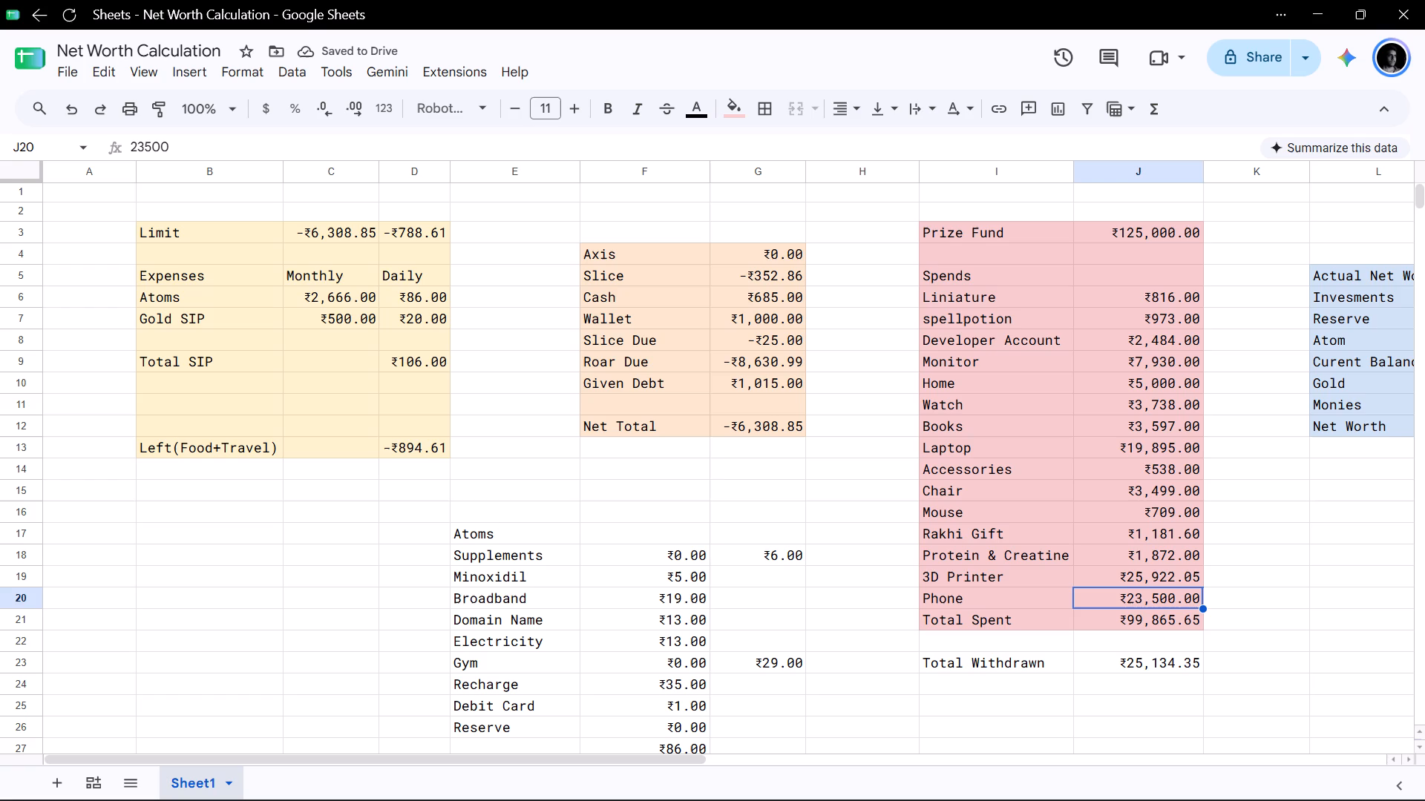
Set the Phone amount in the Spends table to 24500.
{"action": "left_click_drag", "start_coordinate": [138, 150], "coordinate": [137, 148]}
{"action": "left_click_drag", "start_coordinate": [137, 148], "coordinate": [147, 148]}
{"action": "key", "text": "4"}
{"action": "key", "text": "Return"}
{"action": "key", "text": "Up"}
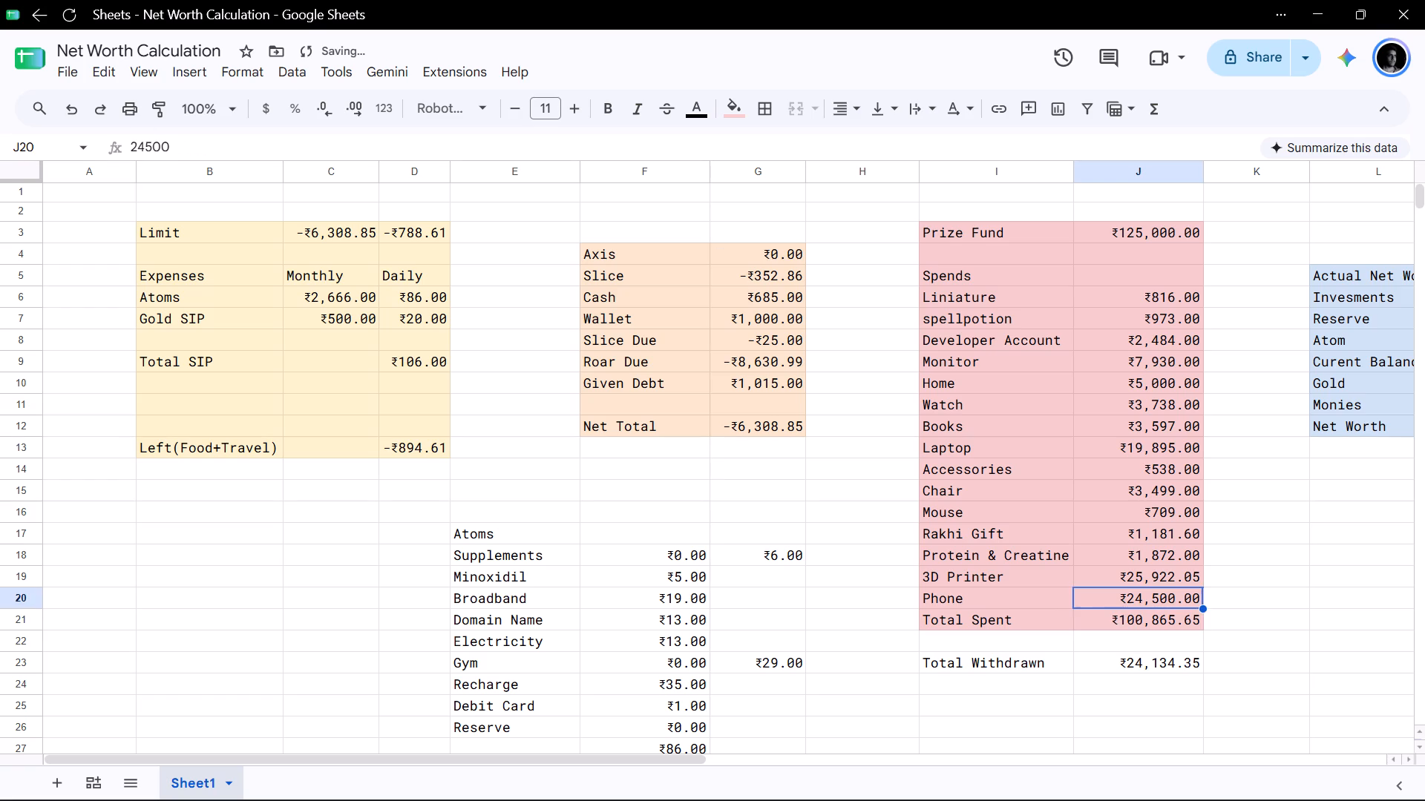
Review the Total Spent formula and look across the balances, Spends, Actual Net Worth and Funds tables.
{"action": "key", "text": "Down"}
{"action": "scroll", "coordinate": [147, 148], "scroll_direction": "left", "scroll_amount": 1}
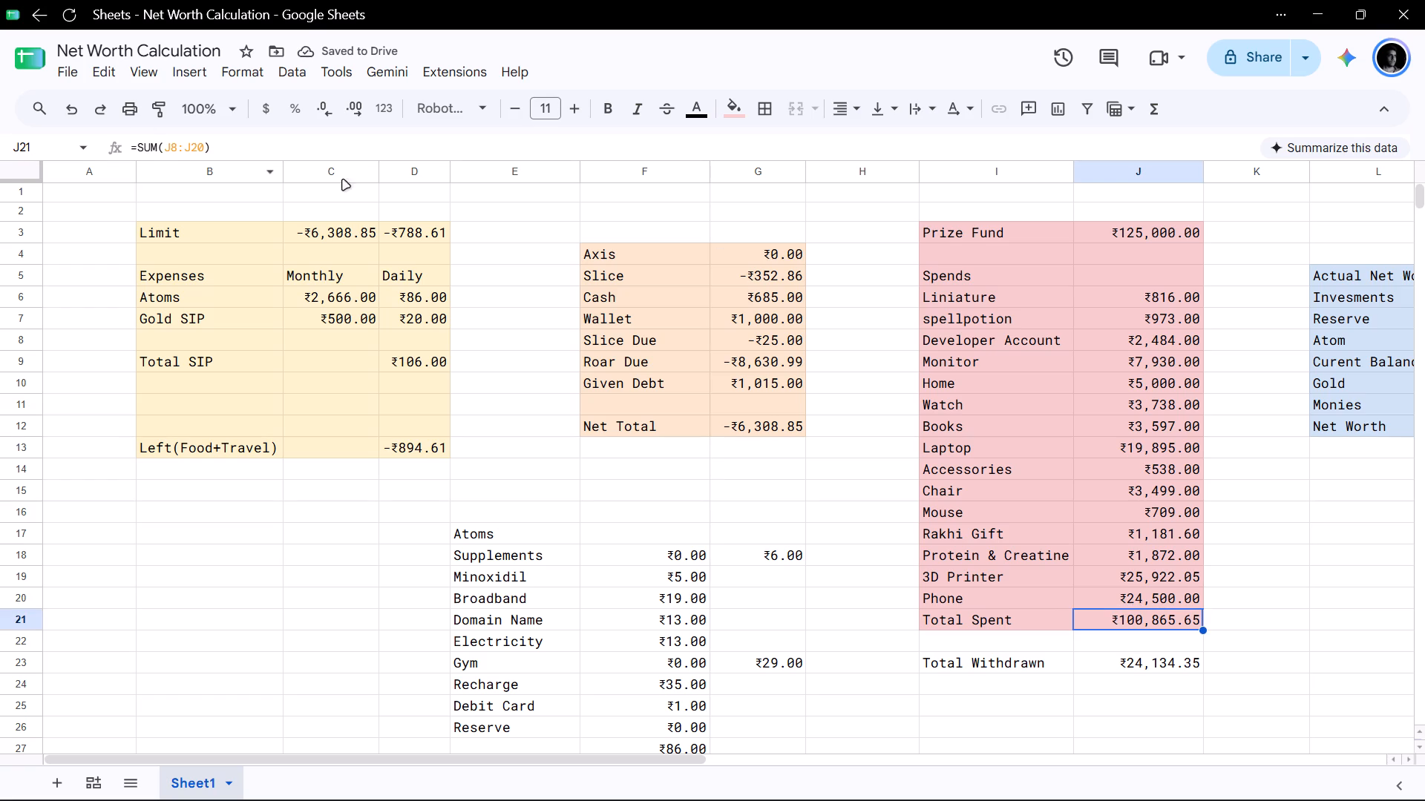
{"action": "scroll", "coordinate": [724, 388], "scroll_direction": "left", "scroll_amount": 5}
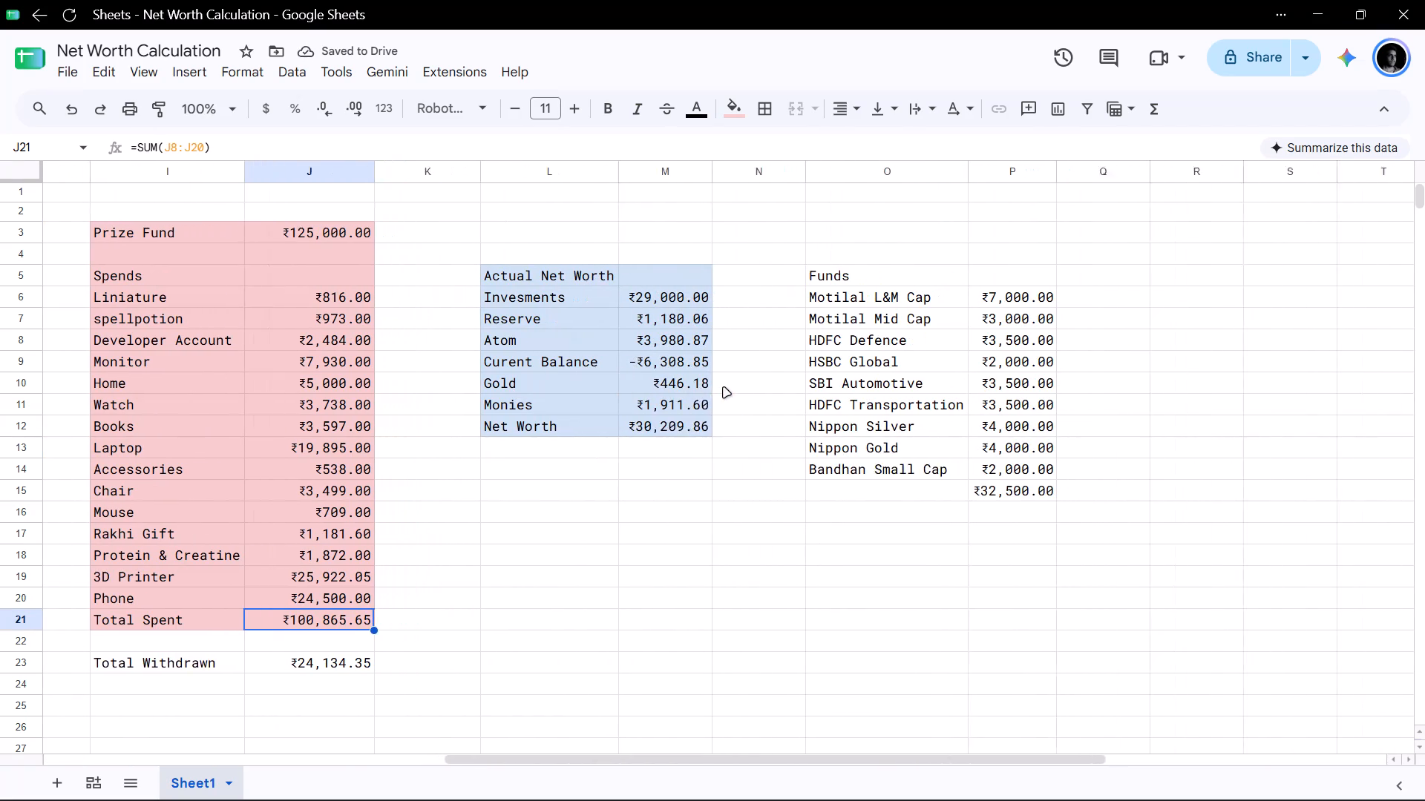
{"action": "scroll", "coordinate": [724, 388], "scroll_direction": "up", "scroll_amount": 2}
{"action": "scroll", "coordinate": [724, 388], "scroll_direction": "right", "scroll_amount": 6}
{"action": "scroll", "coordinate": [724, 388], "scroll_direction": "up", "scroll_amount": 2}
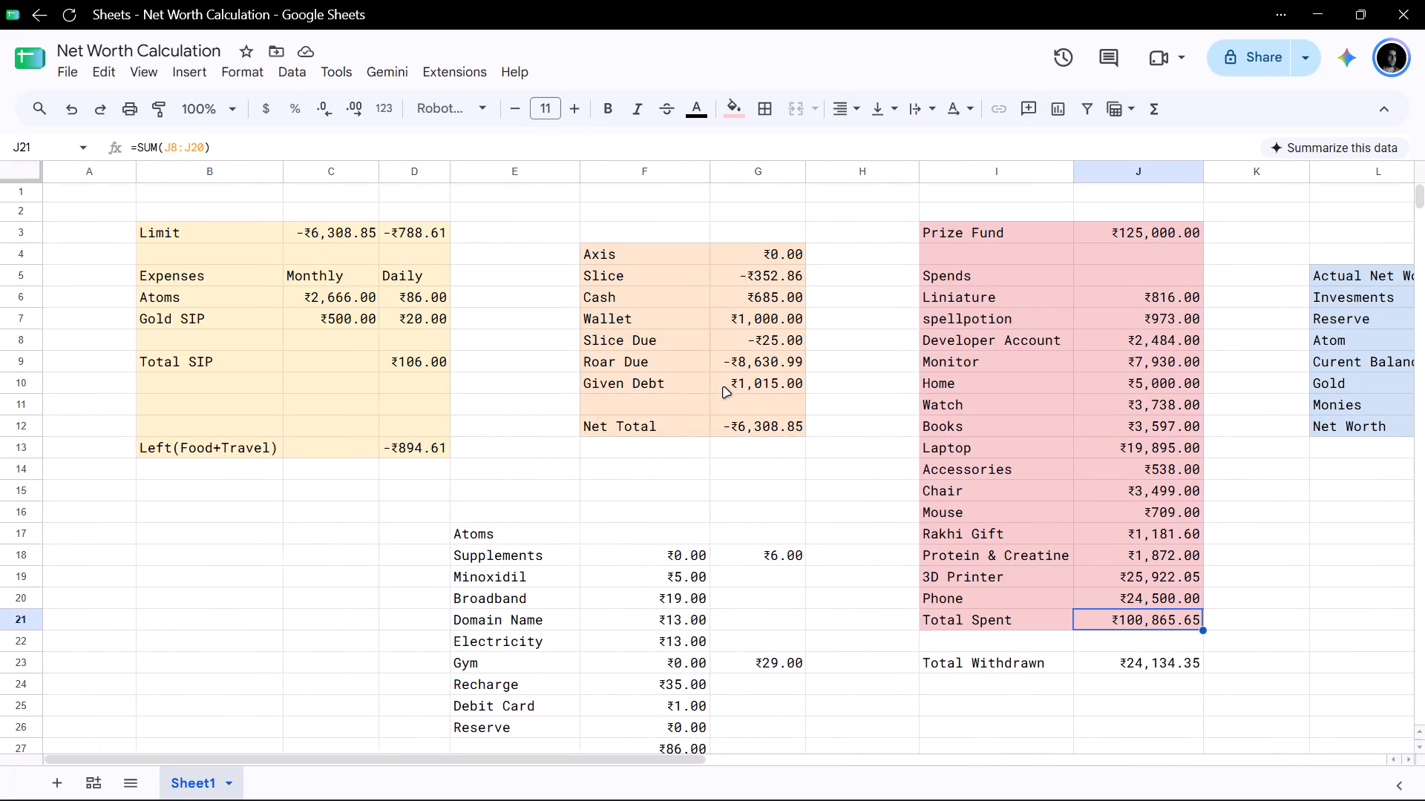
{"action": "scroll", "coordinate": [724, 388], "scroll_direction": "up", "scroll_amount": 5}
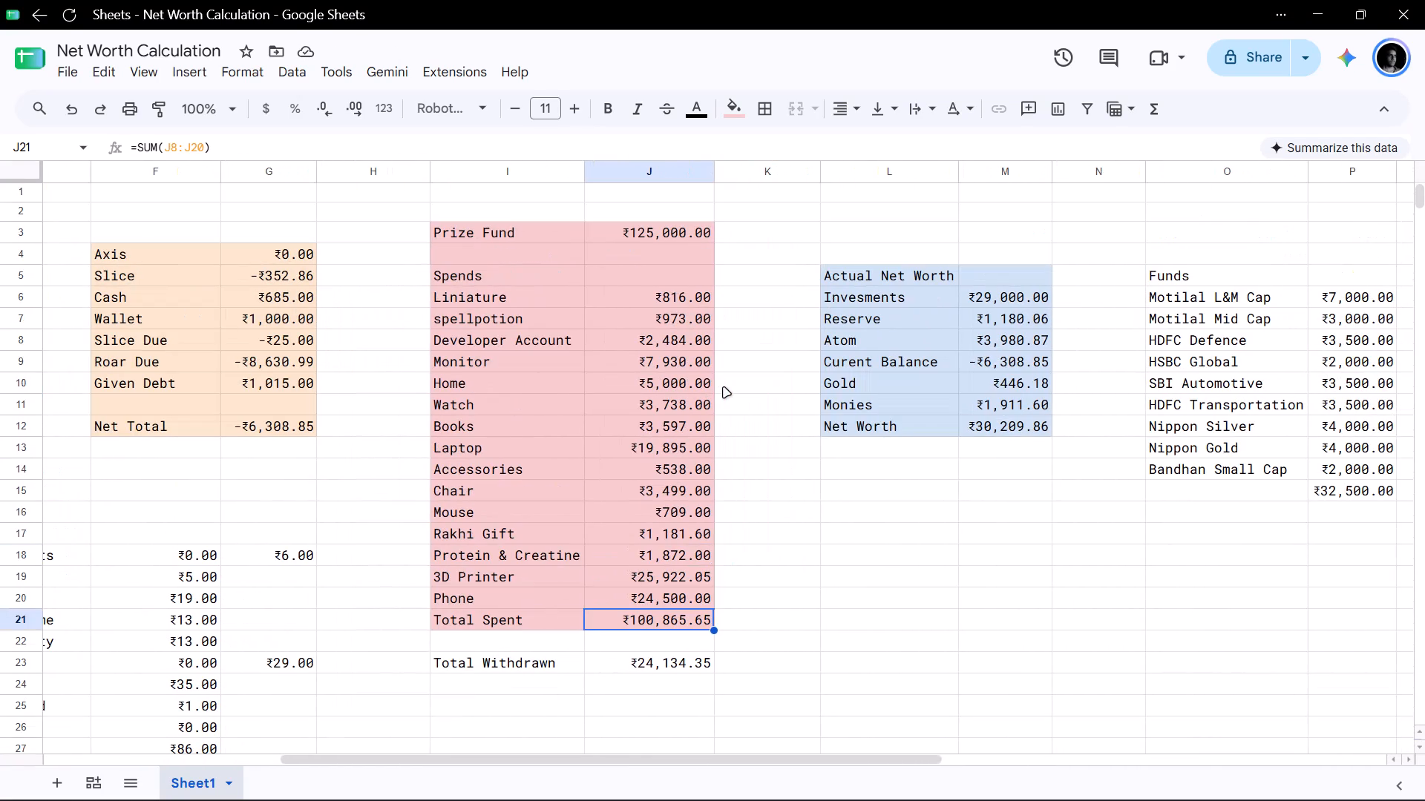
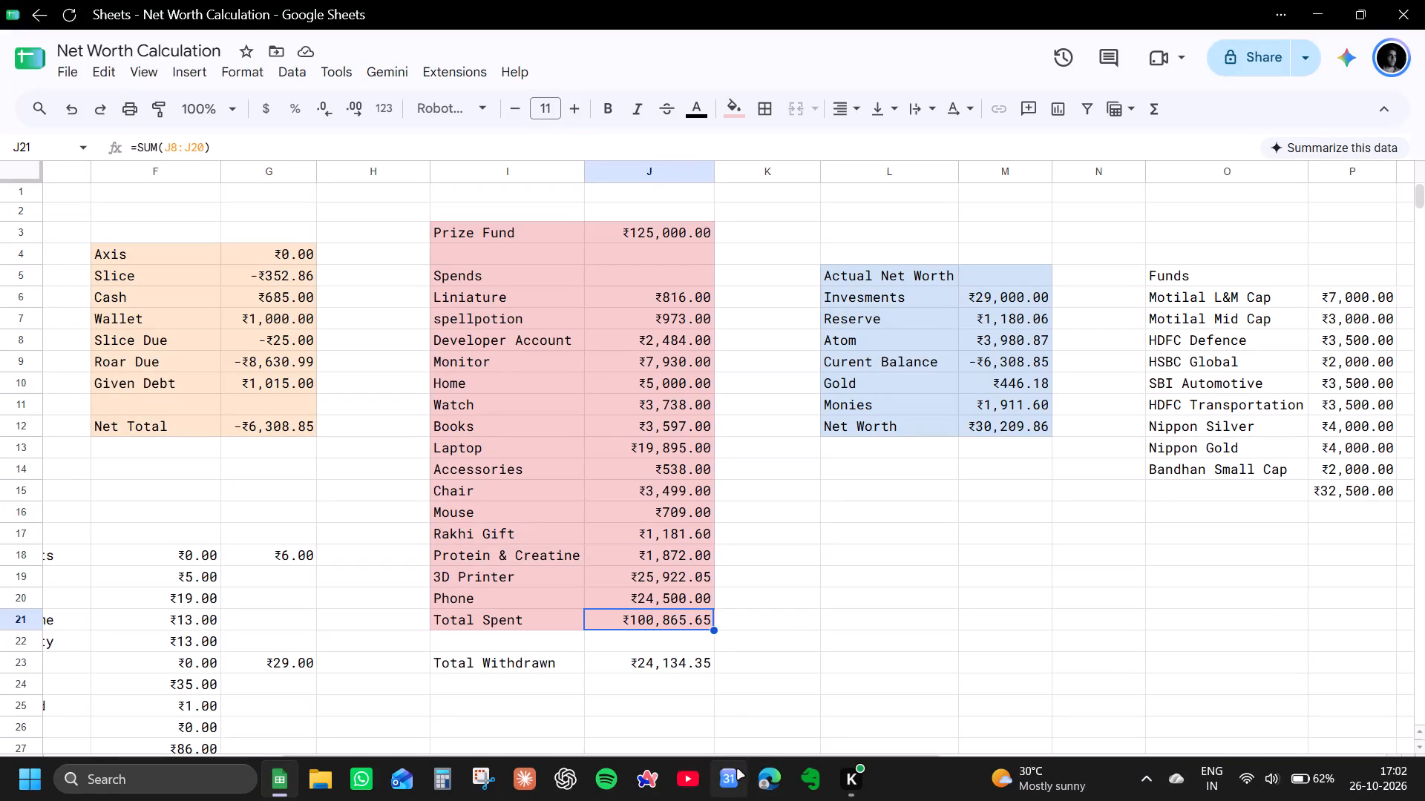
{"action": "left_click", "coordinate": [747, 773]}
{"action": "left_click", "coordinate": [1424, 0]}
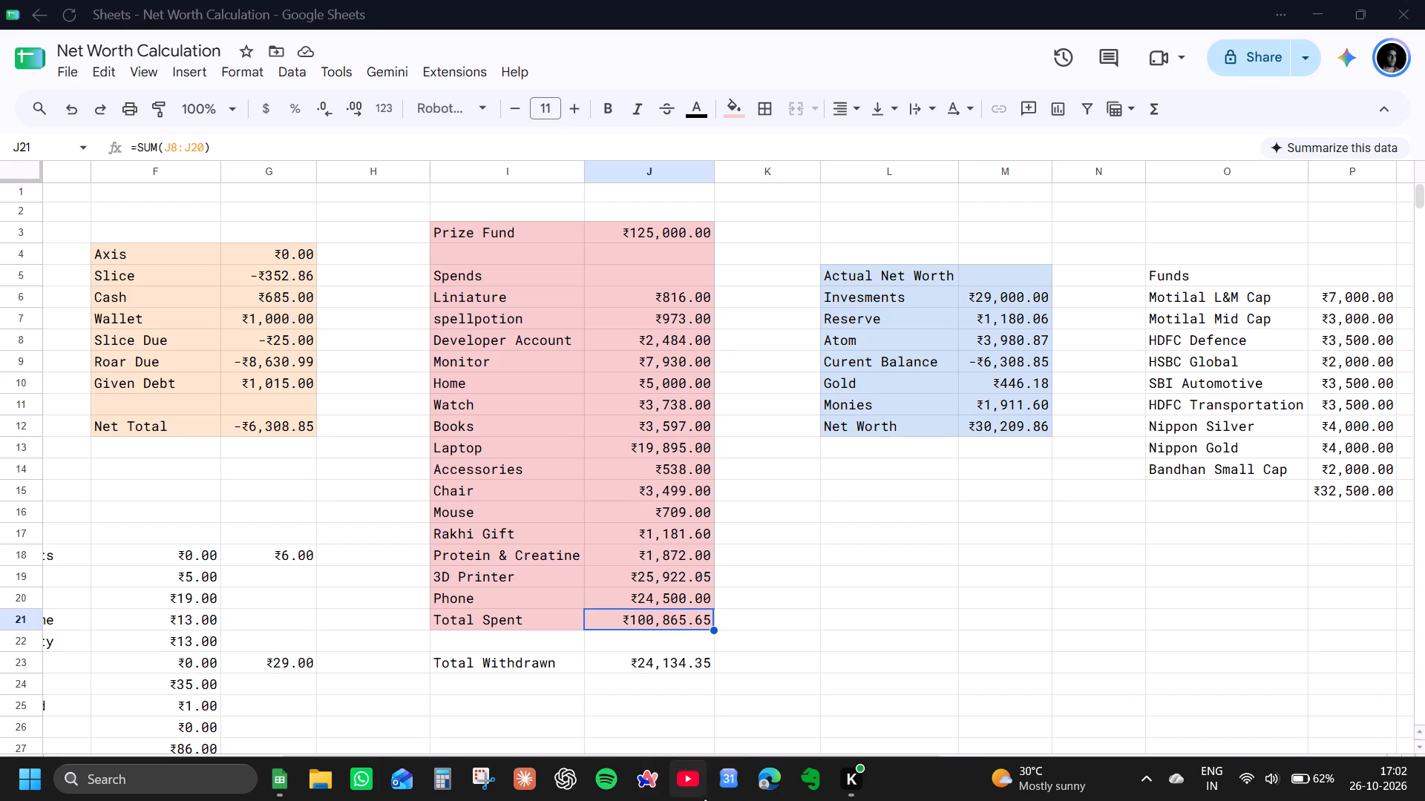
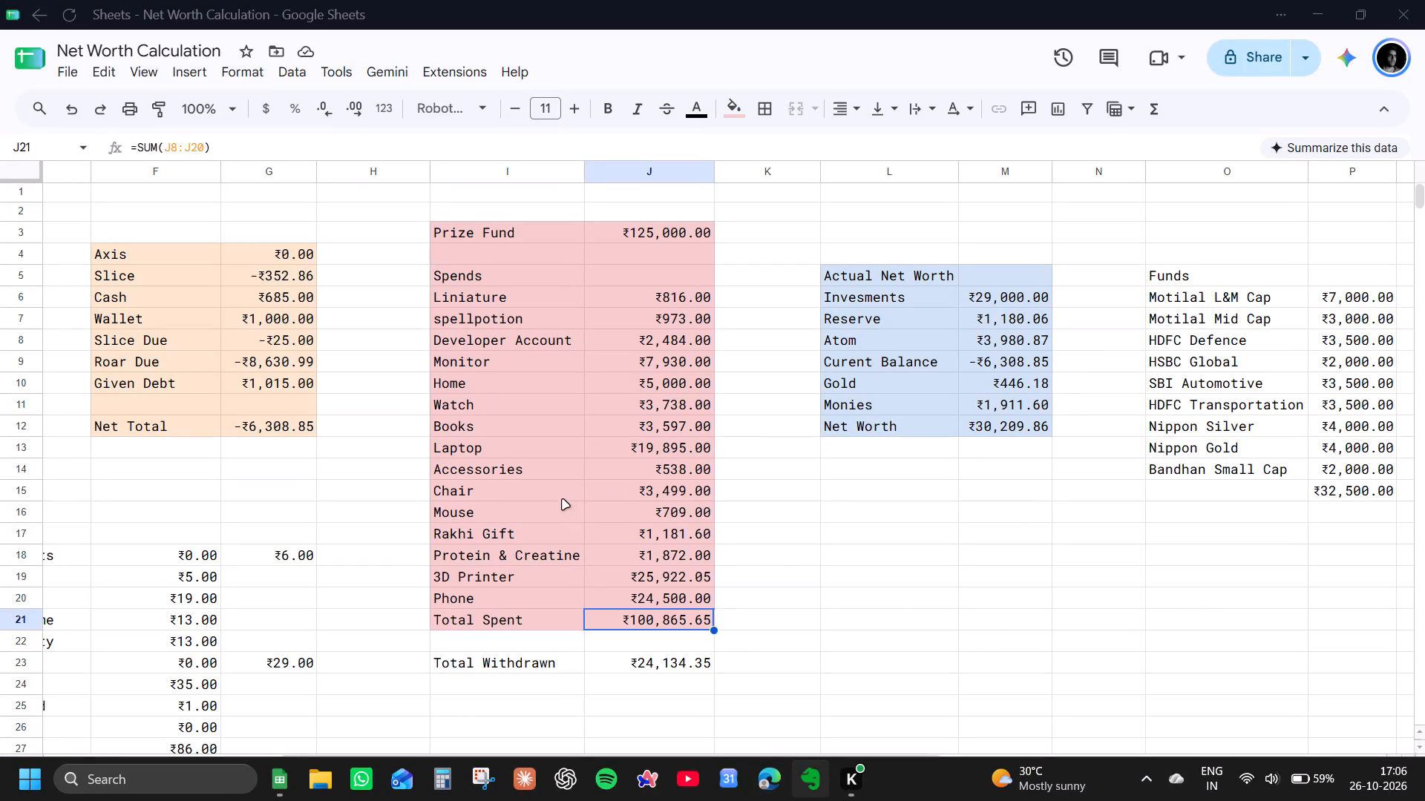
Examine the individual entries in the Actual Net Worth table, from the investments down to the current balance.
{"action": "left_click", "coordinate": [979, 294]}
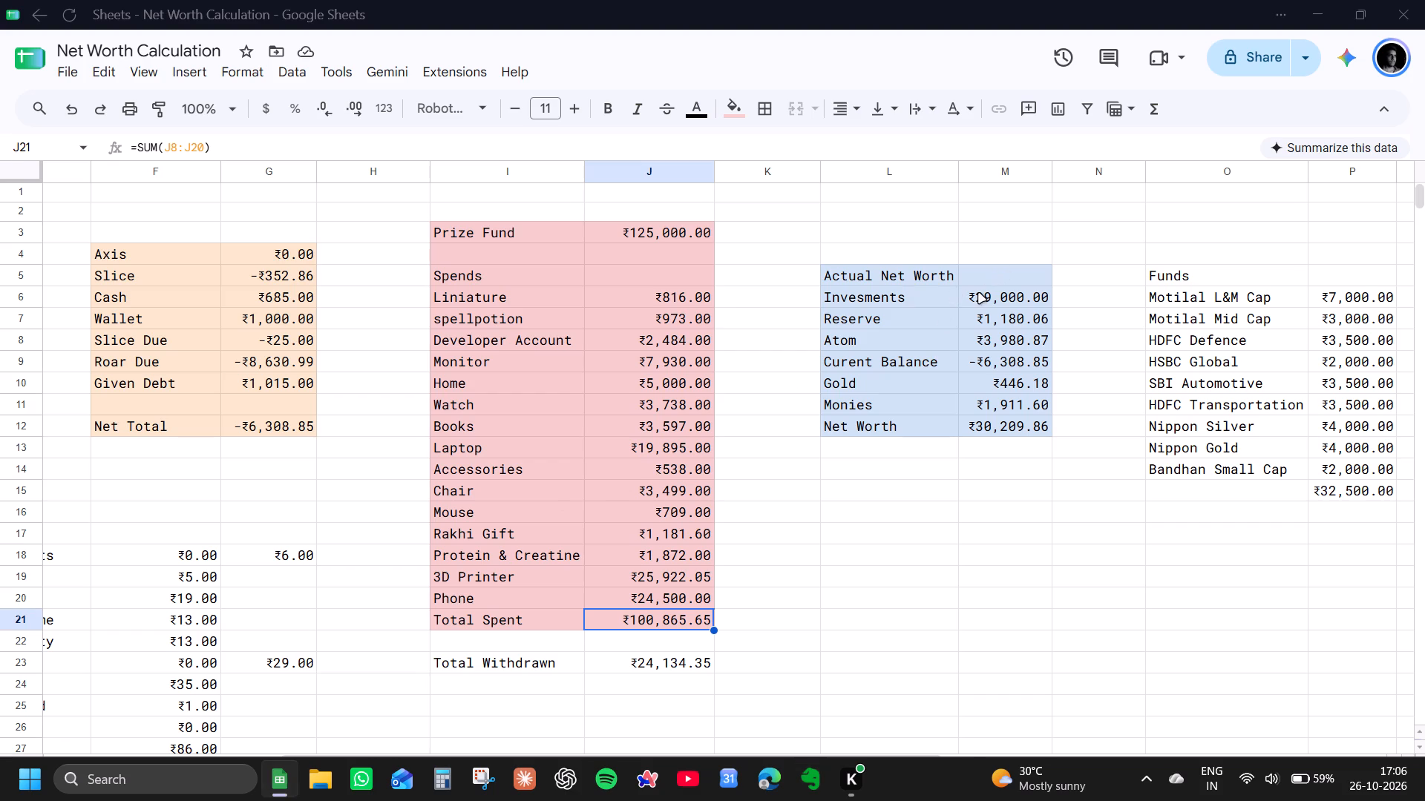
{"action": "key", "text": "Down"}
{"action": "key", "text": "Down"}
{"action": "key", "text": "Down"}
{"action": "key", "text": "Down"}
{"action": "key", "text": "Down"}
{"action": "key", "text": "Up"}
{"action": "key", "text": "Up"}
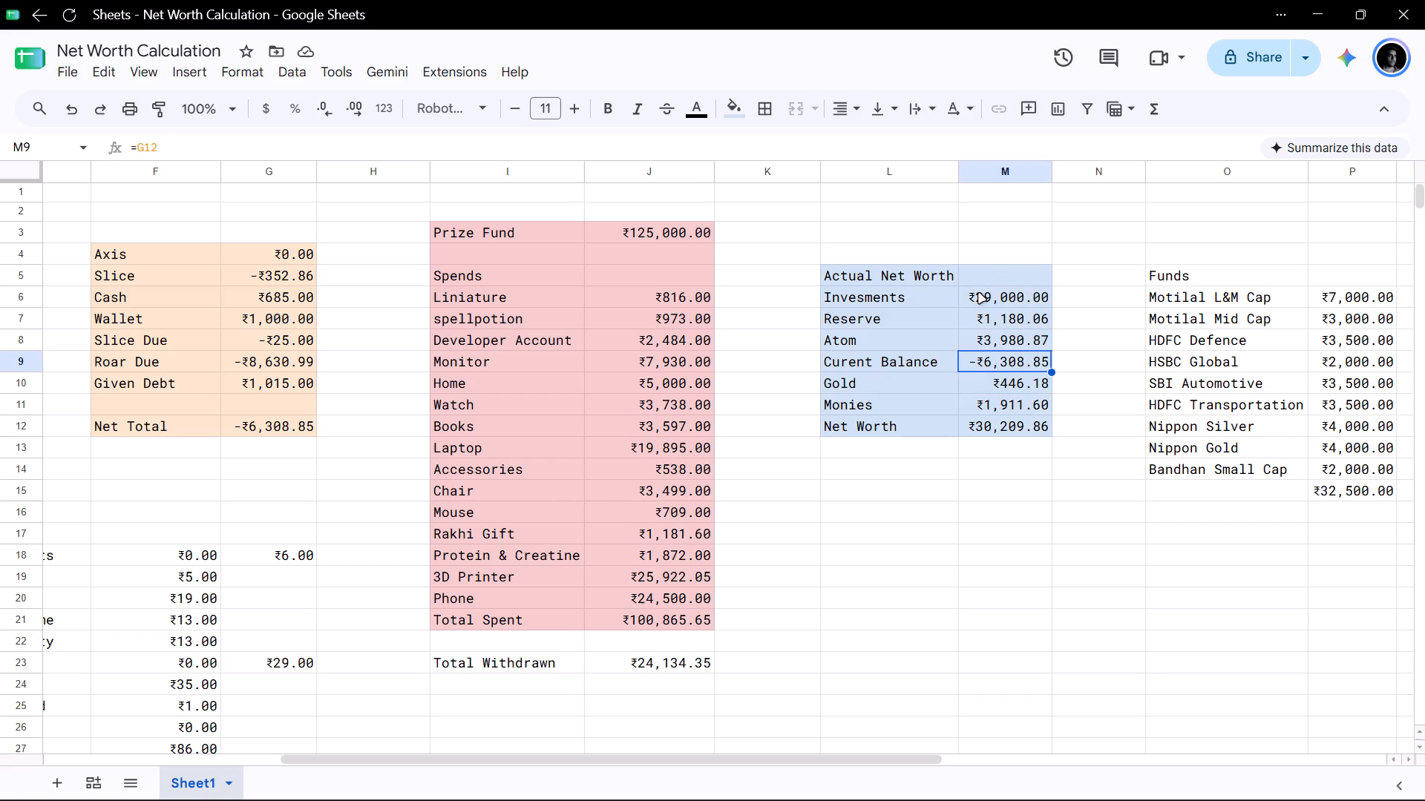
{"action": "key", "text": "Up"}
{"action": "key", "text": "Up"}
{"action": "key", "text": "Up"}
{"action": "key", "text": "Up"}
{"action": "key", "text": "Down"}
{"action": "key", "text": "Down"}
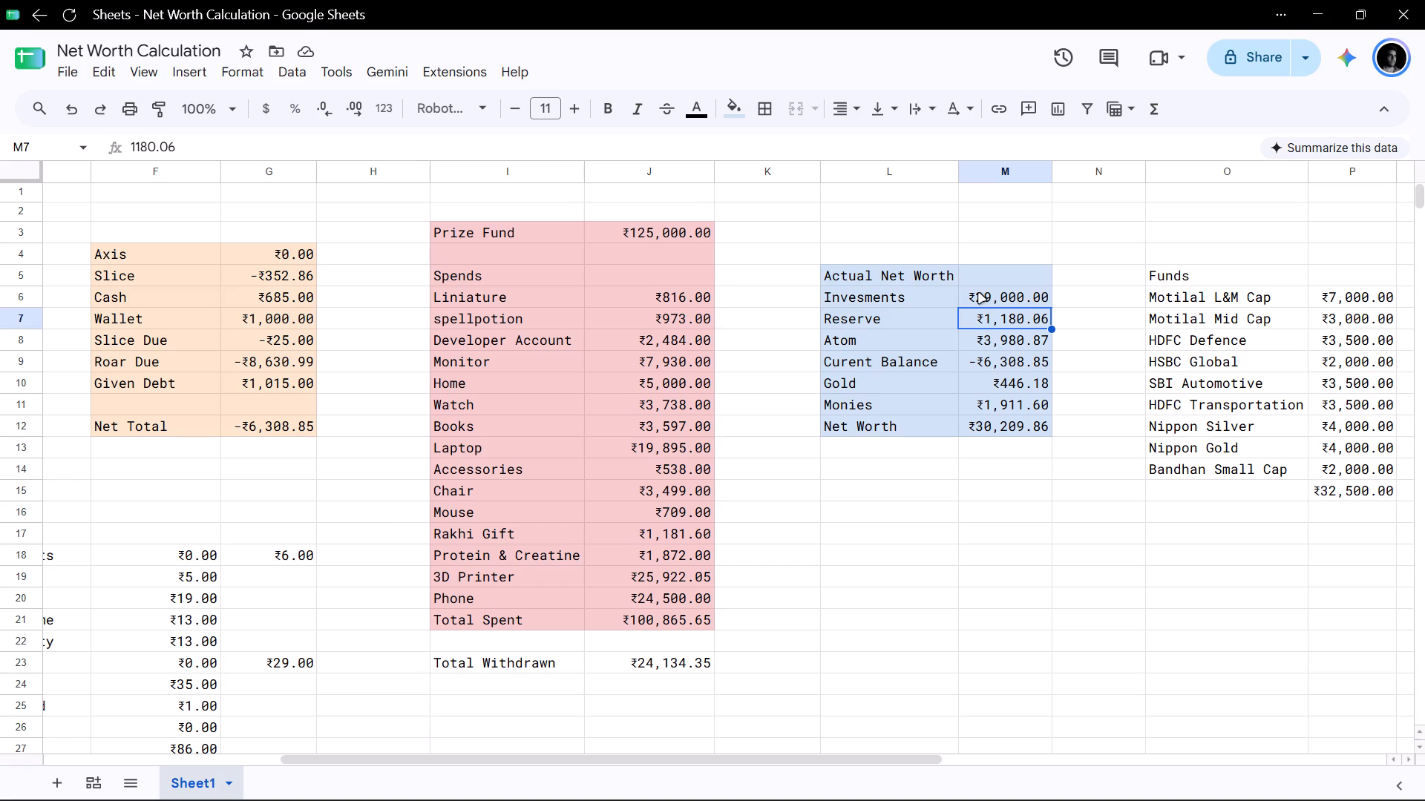
Fill the expenses table below the Limit row, cells B4:D13, with white so only the Limit row stays coloured.
{"action": "scroll", "coordinate": [1257, 23], "scroll_direction": "right", "scroll_amount": 7}
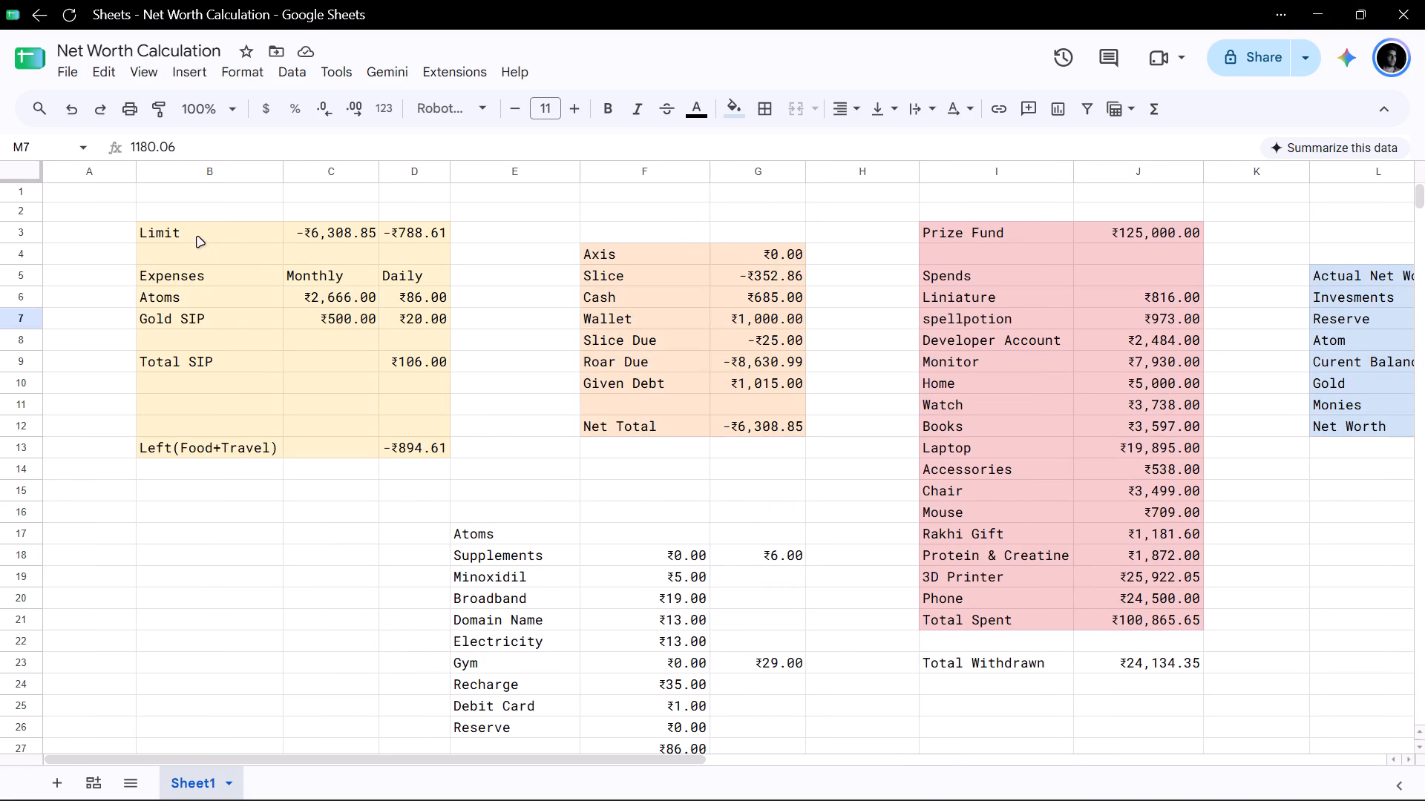
{"action": "left_click_drag", "start_coordinate": [197, 237], "coordinate": [429, 455]}
{"action": "left_click", "coordinate": [170, 337]}
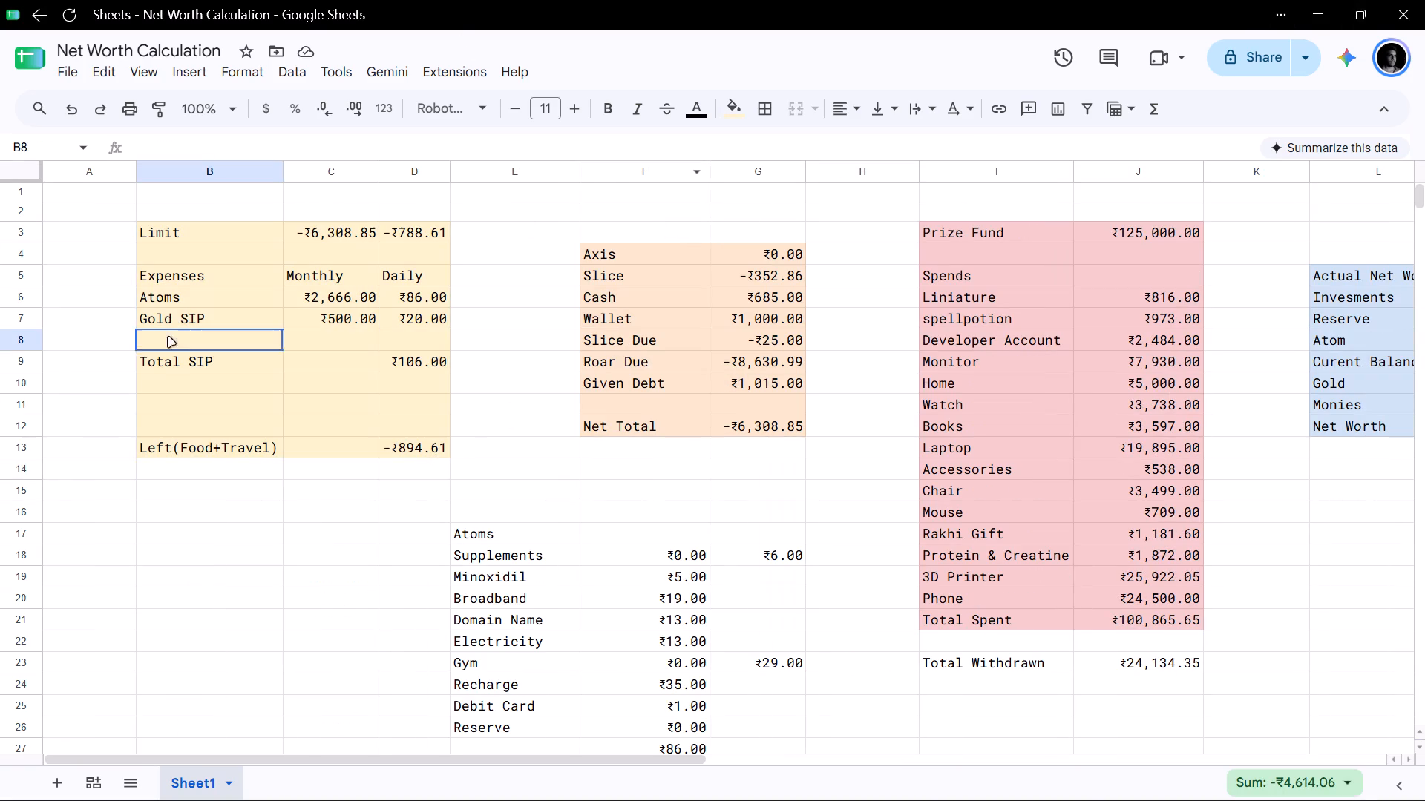
{"action": "left_click_drag", "start_coordinate": [207, 260], "coordinate": [408, 447]}
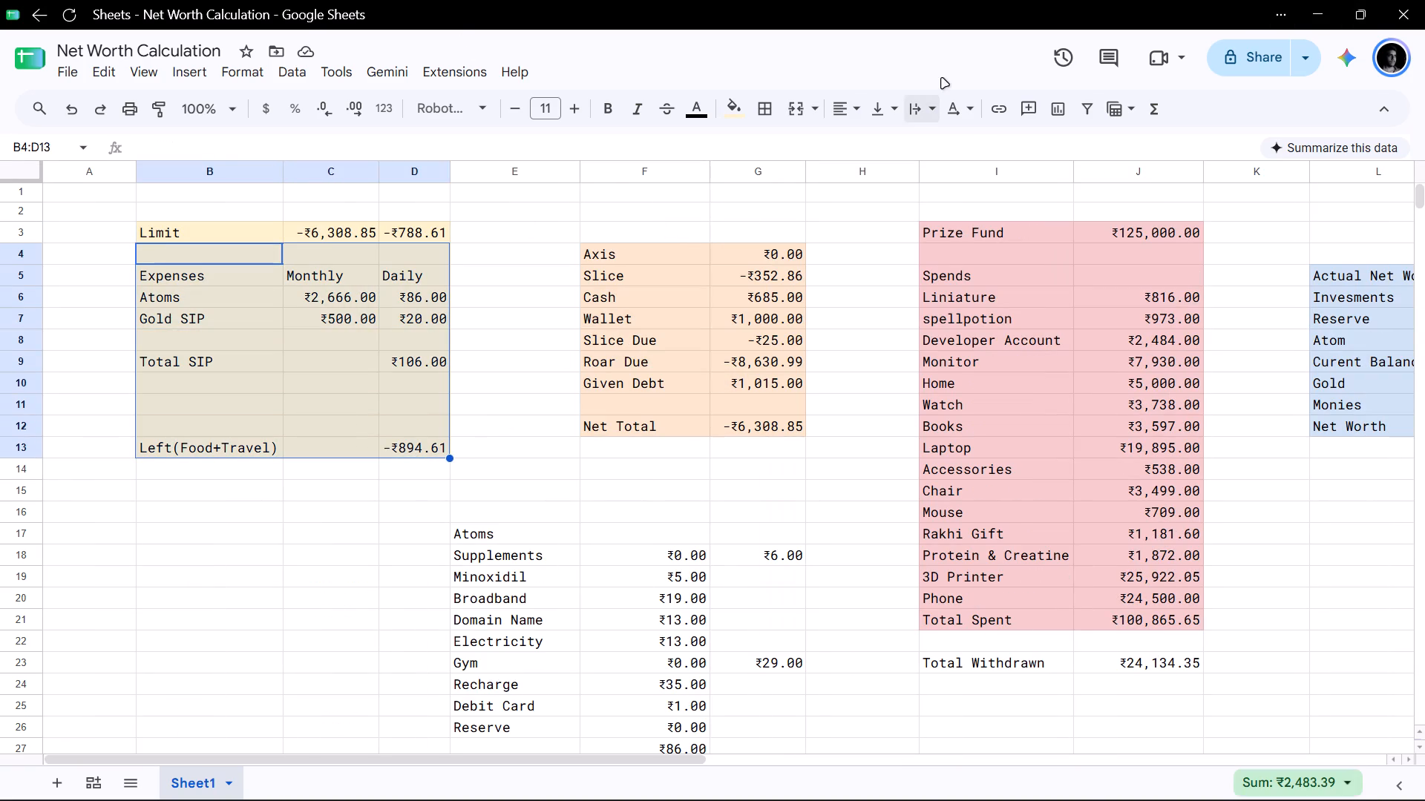
{"action": "left_click", "coordinate": [736, 111]}
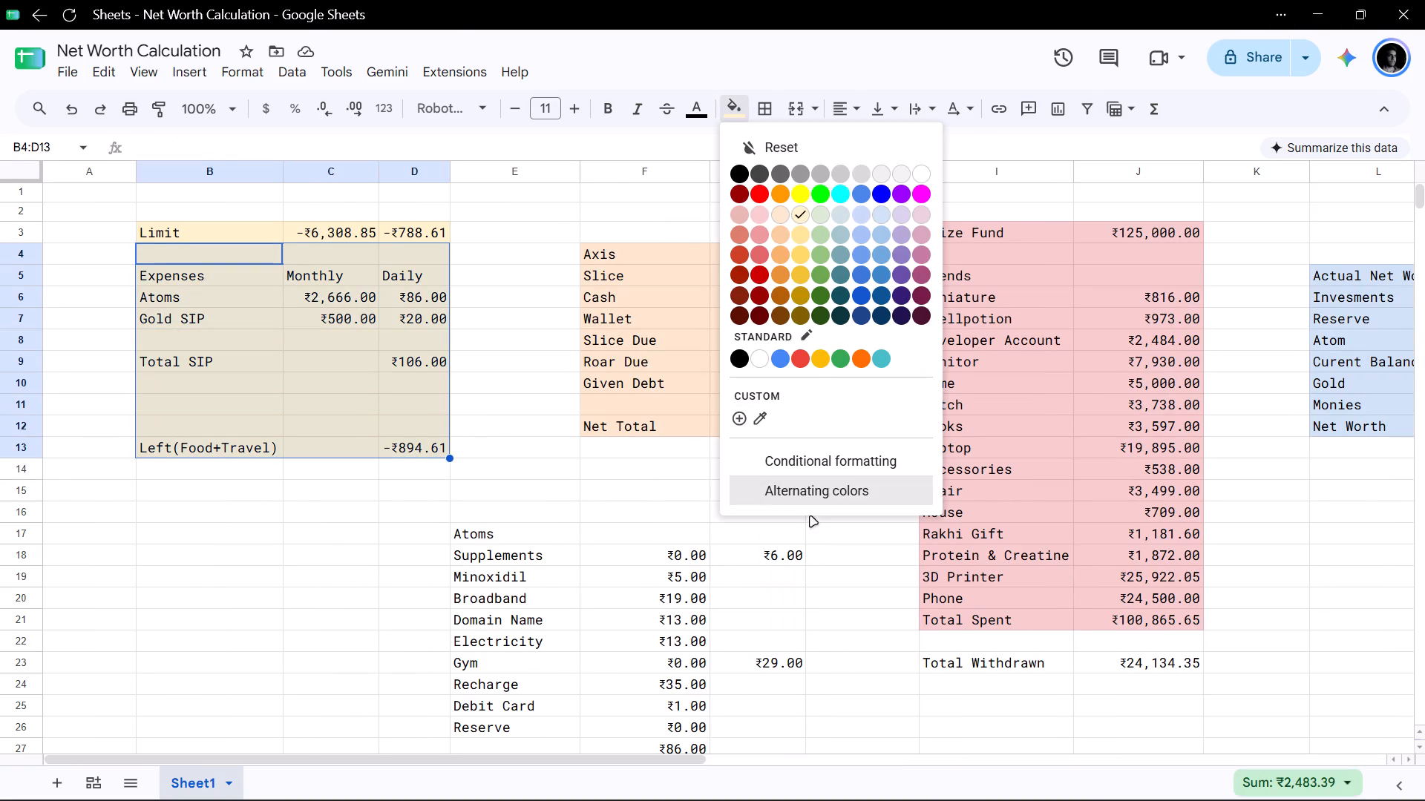
{"action": "scroll", "coordinate": [902, 320], "scroll_direction": "down", "scroll_amount": 3}
{"action": "left_click", "coordinate": [918, 171]}
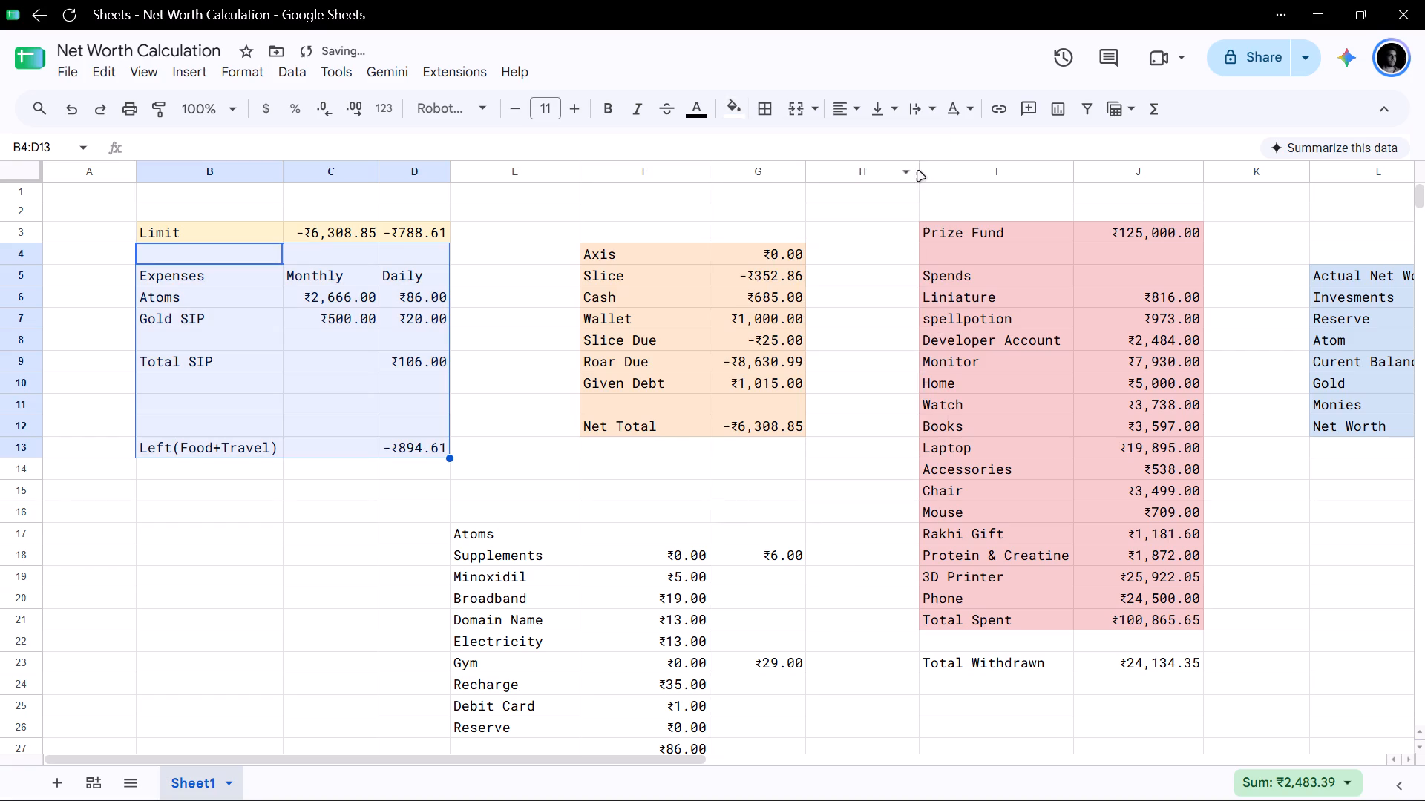
{"action": "left_click", "coordinate": [905, 303]}
Fill the balances table from Slice down to Net Total, cells F5:G12, with white.
{"action": "left_click_drag", "start_coordinate": [637, 274], "coordinate": [779, 430]}
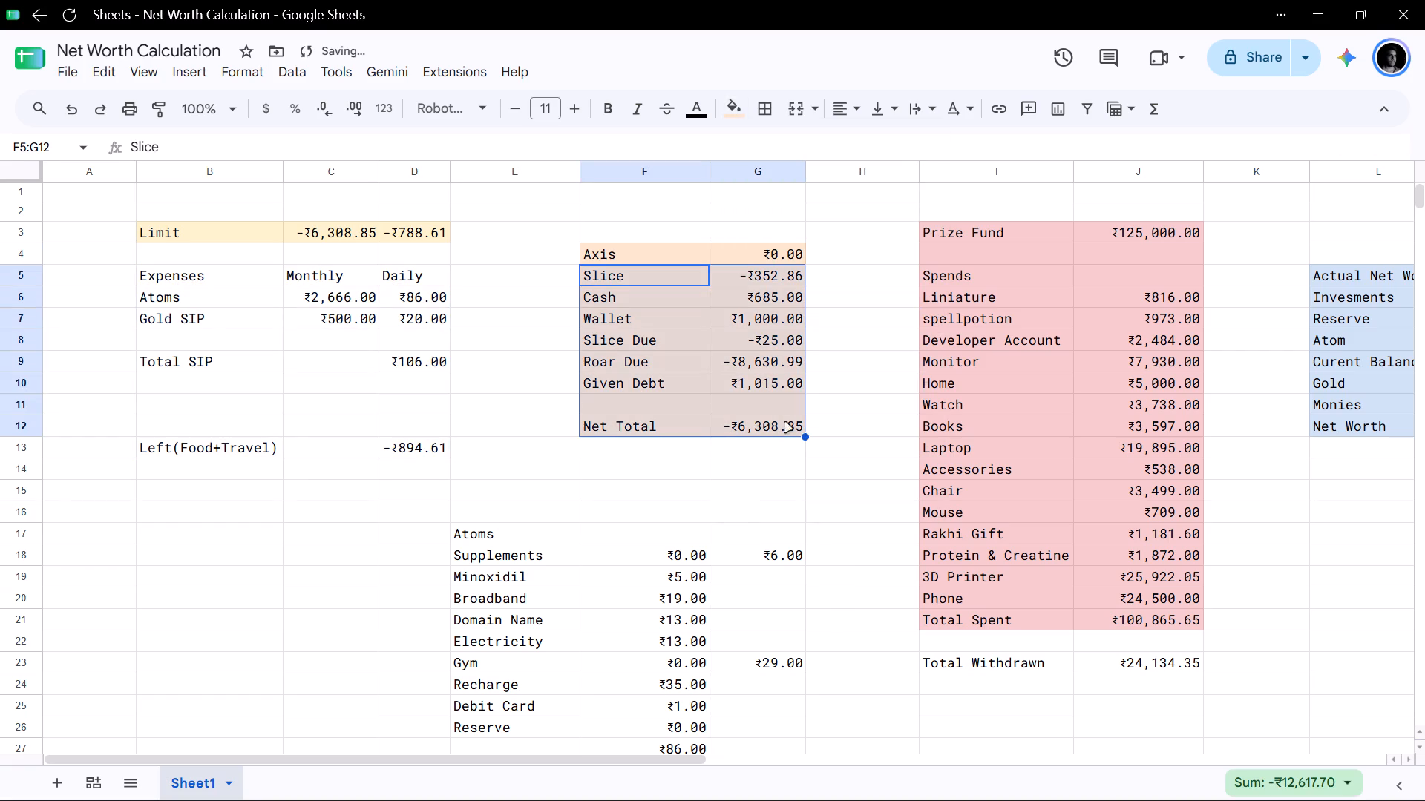
{"action": "left_click", "coordinate": [739, 111]}
{"action": "left_click", "coordinate": [914, 171]}
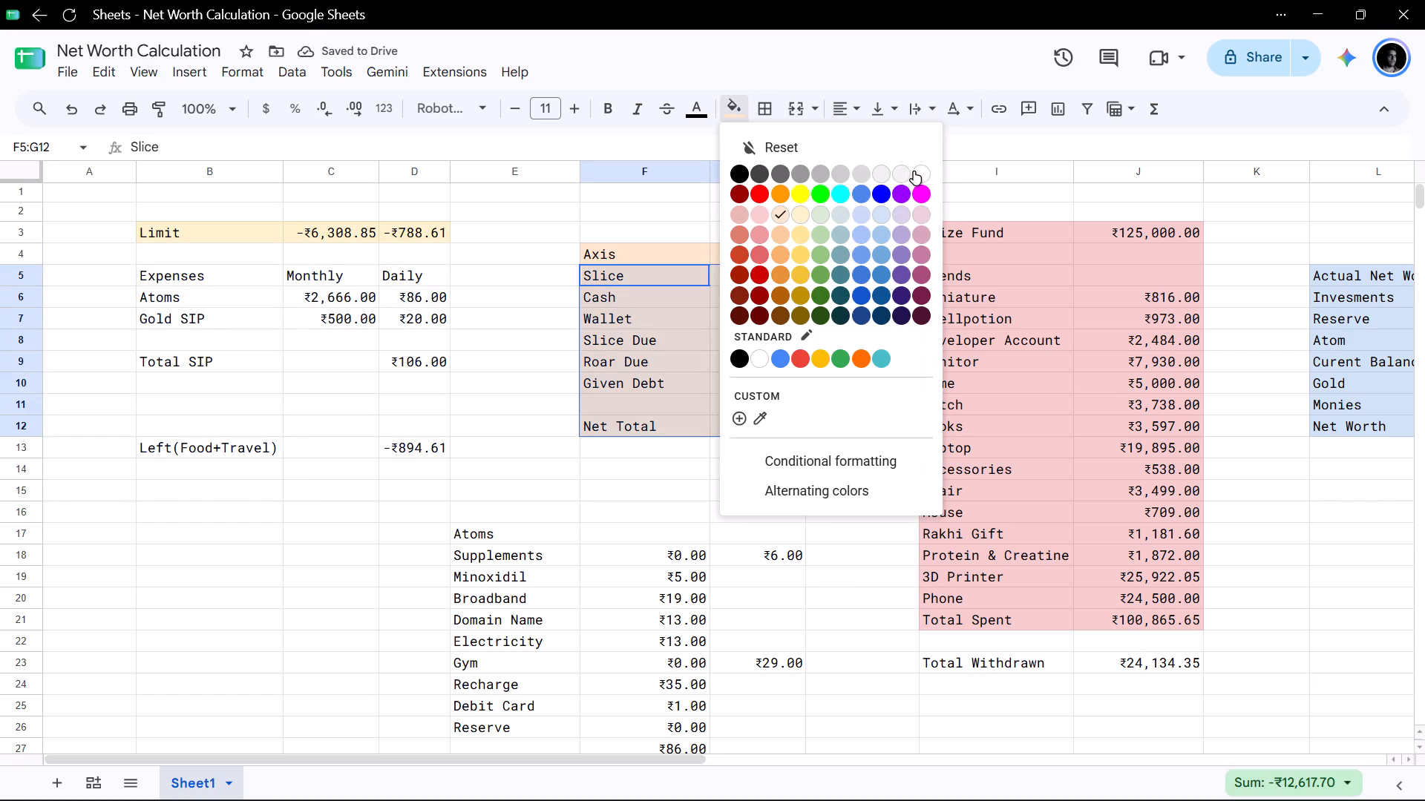
Fill the Spends table below the Prize Fund row, cells I4:J21, with white.
{"action": "scroll", "coordinate": [903, 237], "scroll_direction": "left", "scroll_amount": 4}
{"action": "left_click_drag", "start_coordinate": [555, 251], "coordinate": [767, 631]}
{"action": "left_click", "coordinate": [724, 101]}
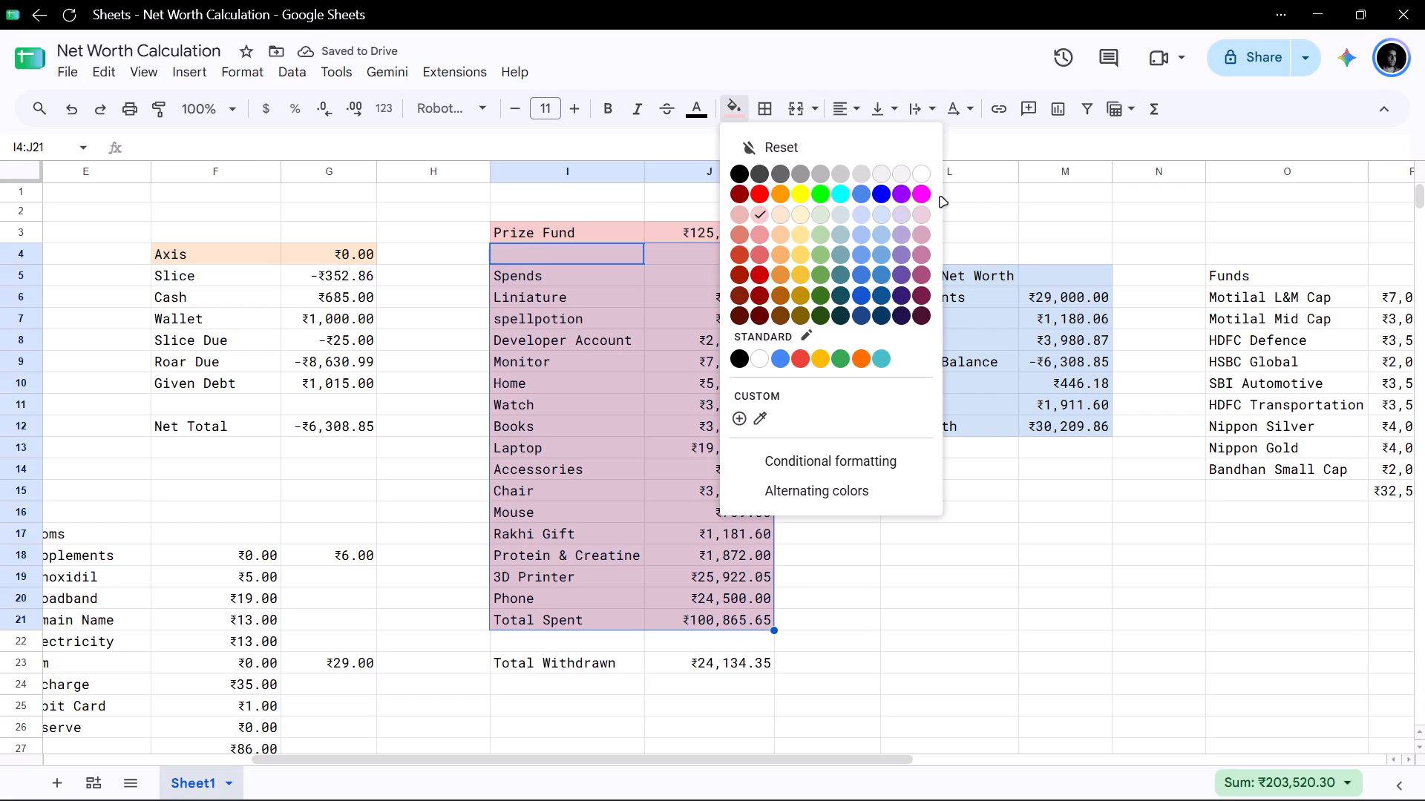
{"action": "left_click", "coordinate": [930, 174]}
Fill the Actual Net Worth entries below the table heading, cells L6:M12, with white.
{"action": "scroll", "coordinate": [930, 174], "scroll_direction": "left", "scroll_amount": 1}
{"action": "left_click", "coordinate": [799, 355]}
{"action": "left_click", "coordinate": [802, 290]}
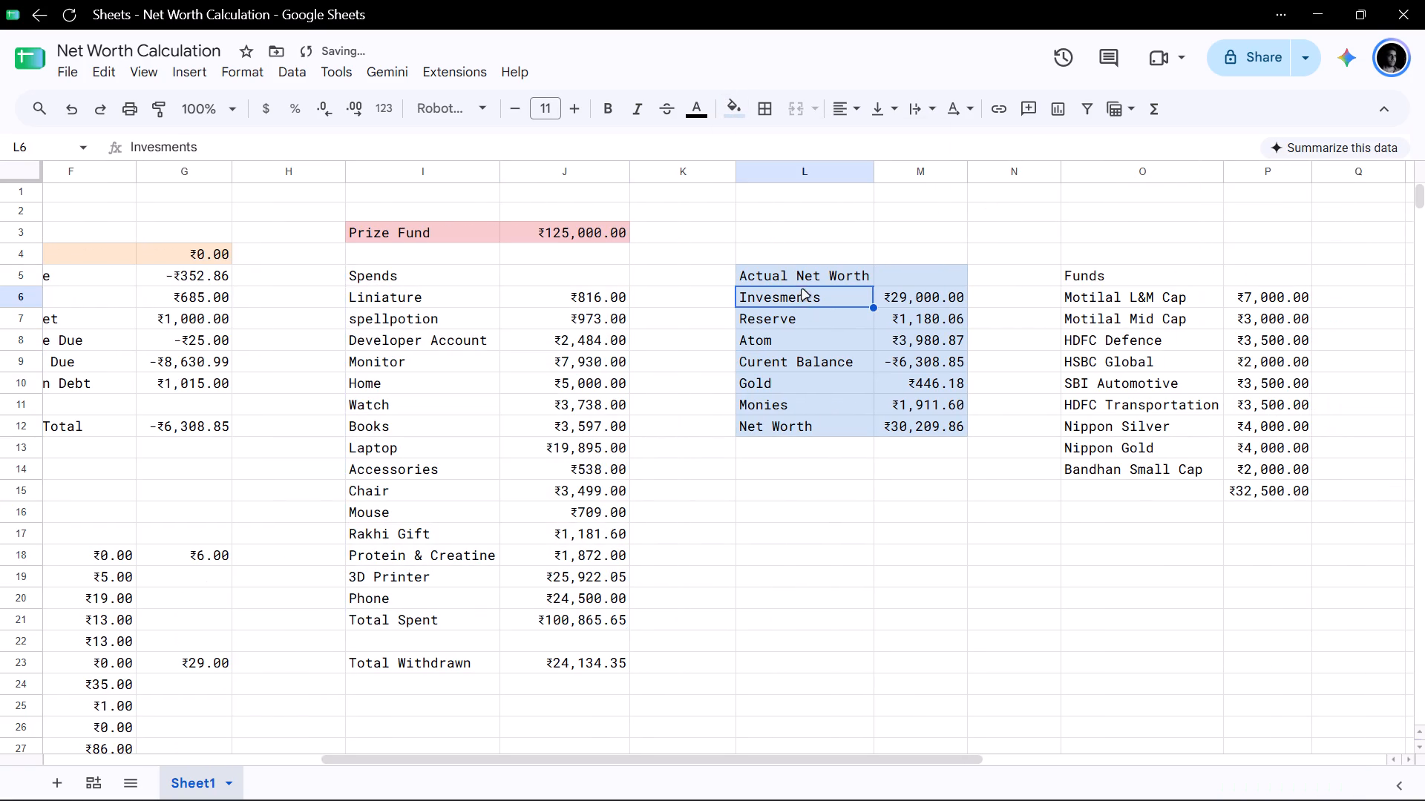
{"action": "left_click_drag", "start_coordinate": [809, 296], "coordinate": [954, 426]}
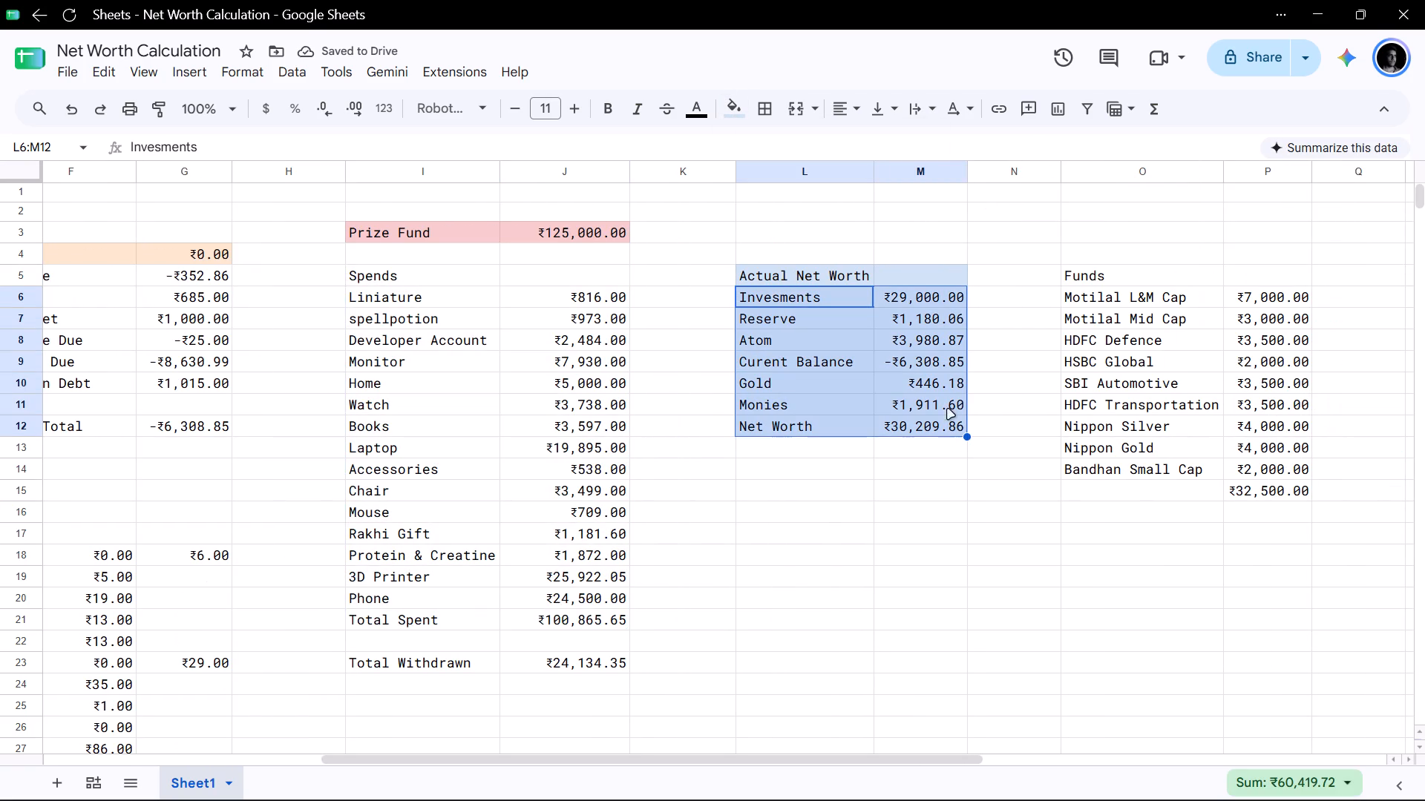
{"action": "left_click", "coordinate": [738, 108]}
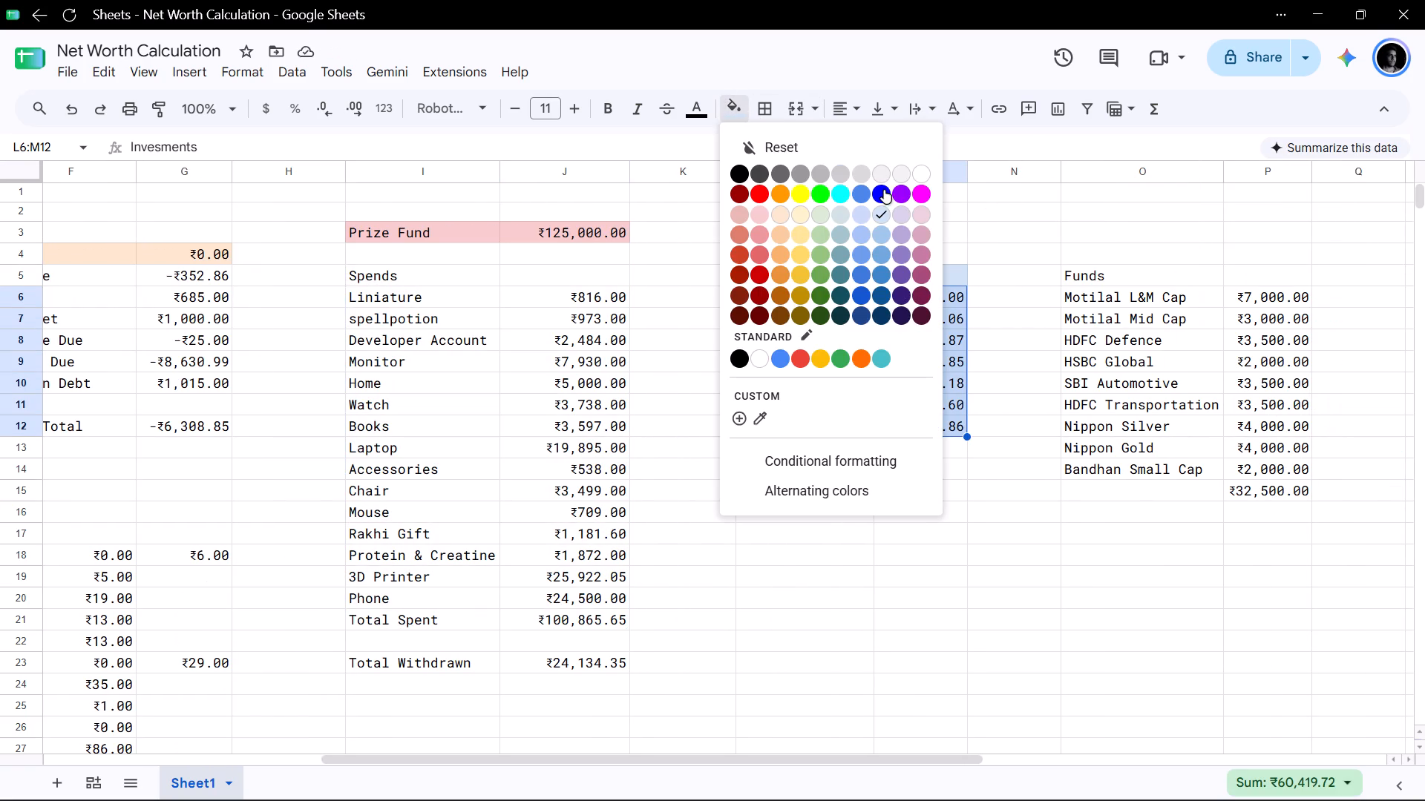
{"action": "left_click", "coordinate": [917, 177]}
{"action": "left_click", "coordinate": [985, 249]}
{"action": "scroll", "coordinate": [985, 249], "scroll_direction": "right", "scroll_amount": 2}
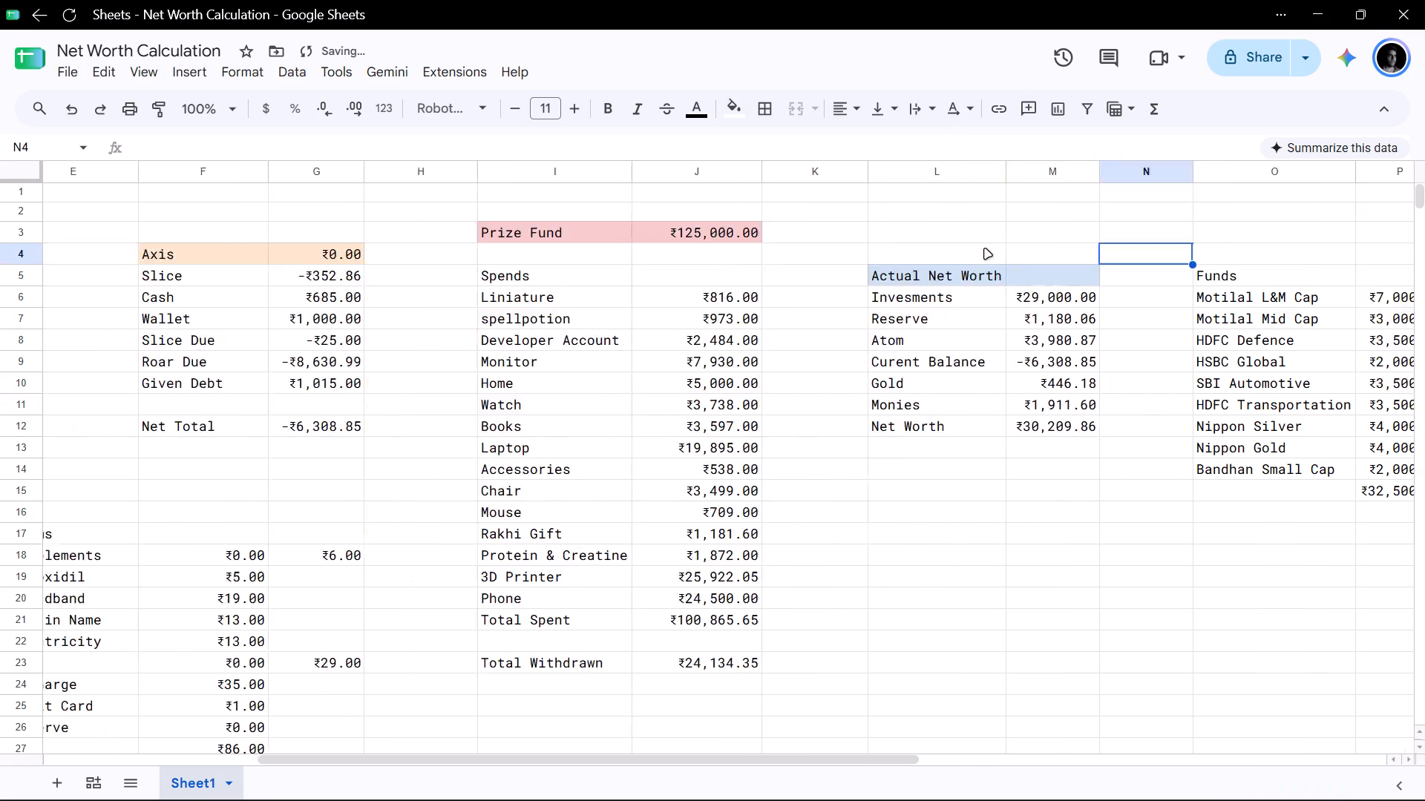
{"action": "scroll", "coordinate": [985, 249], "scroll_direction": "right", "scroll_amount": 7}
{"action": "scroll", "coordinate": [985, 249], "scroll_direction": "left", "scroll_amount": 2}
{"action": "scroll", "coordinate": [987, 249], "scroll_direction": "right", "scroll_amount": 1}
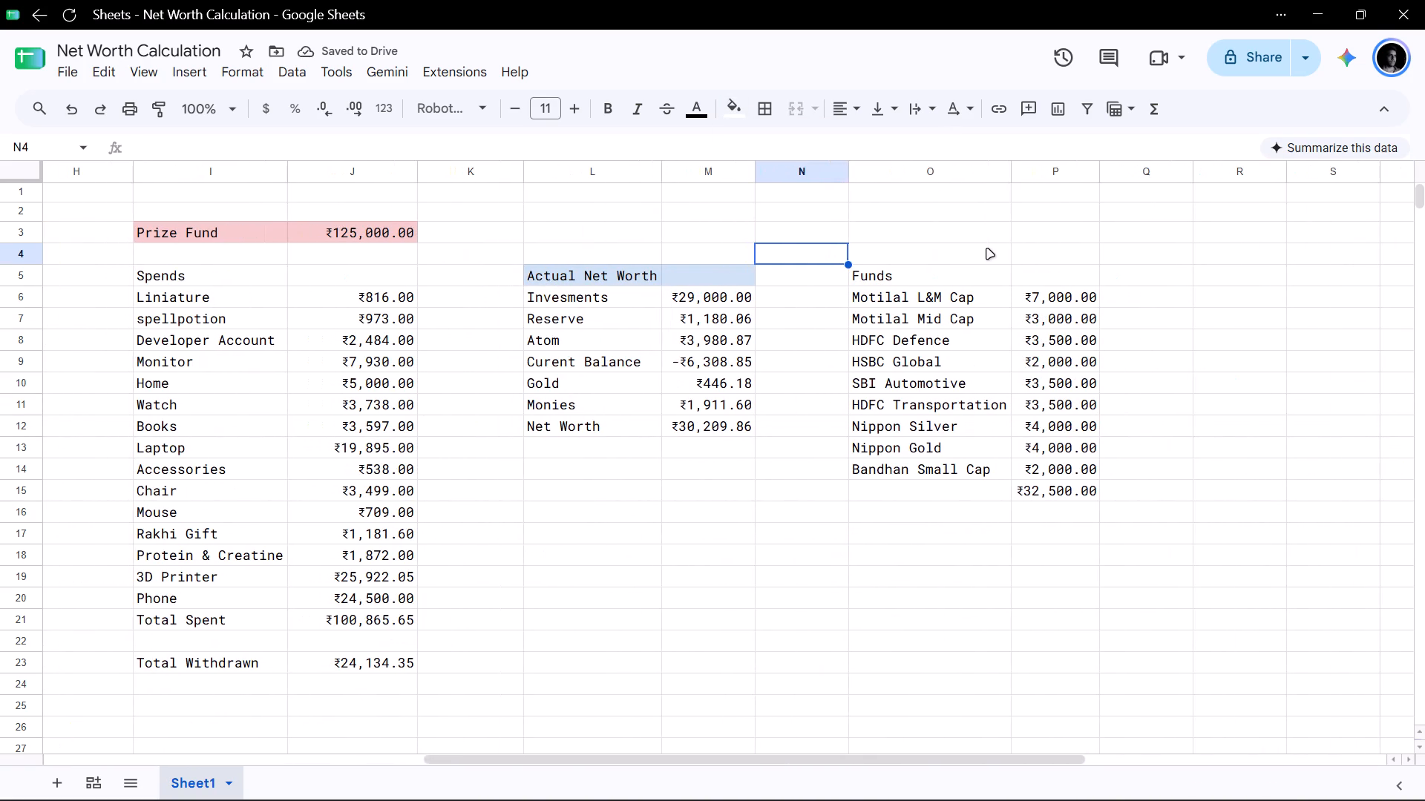
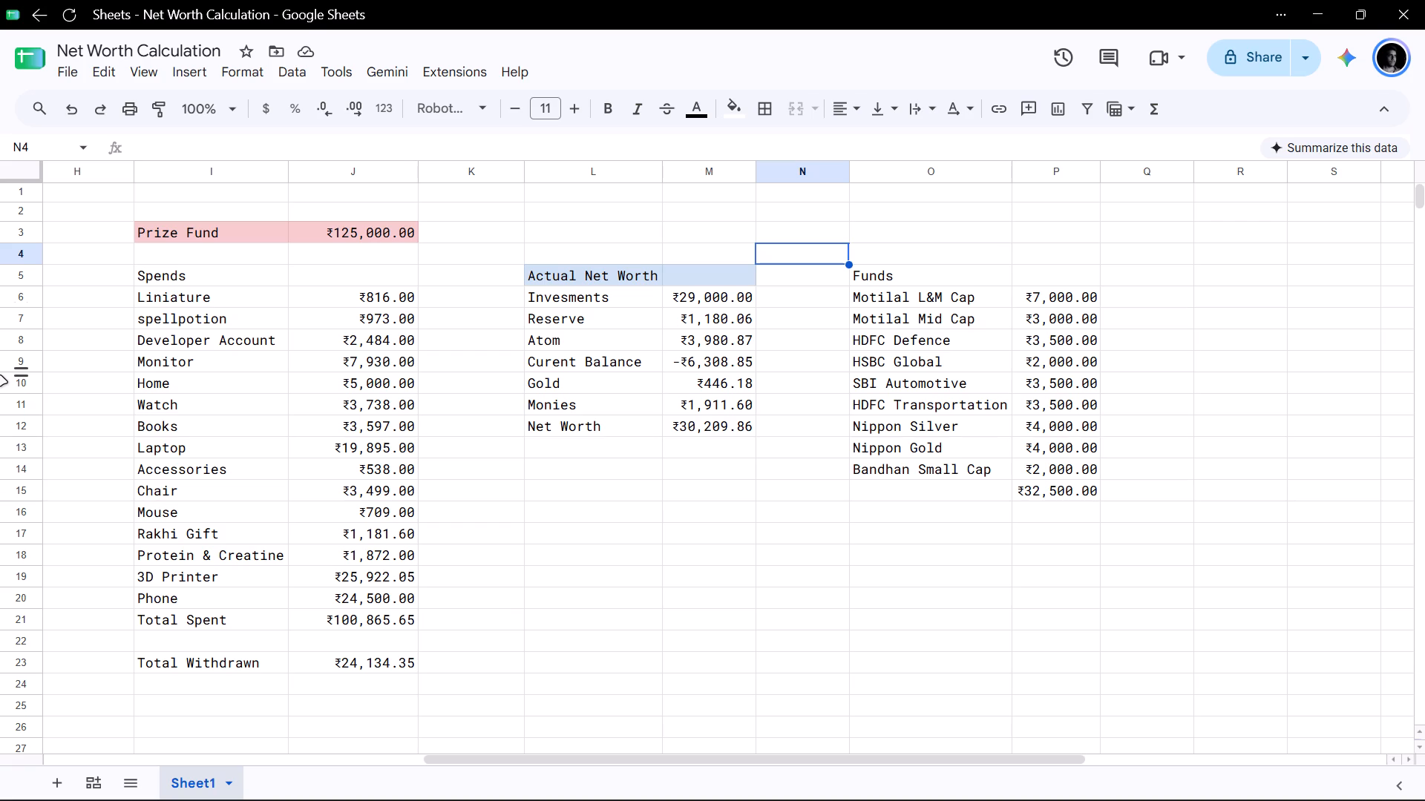
Review the recoloured tables across the sheet, and inspect the Roar Due and Net Total formulas in the balances table.
{"action": "scroll", "coordinate": [0, 376], "scroll_direction": "right", "scroll_amount": 6}
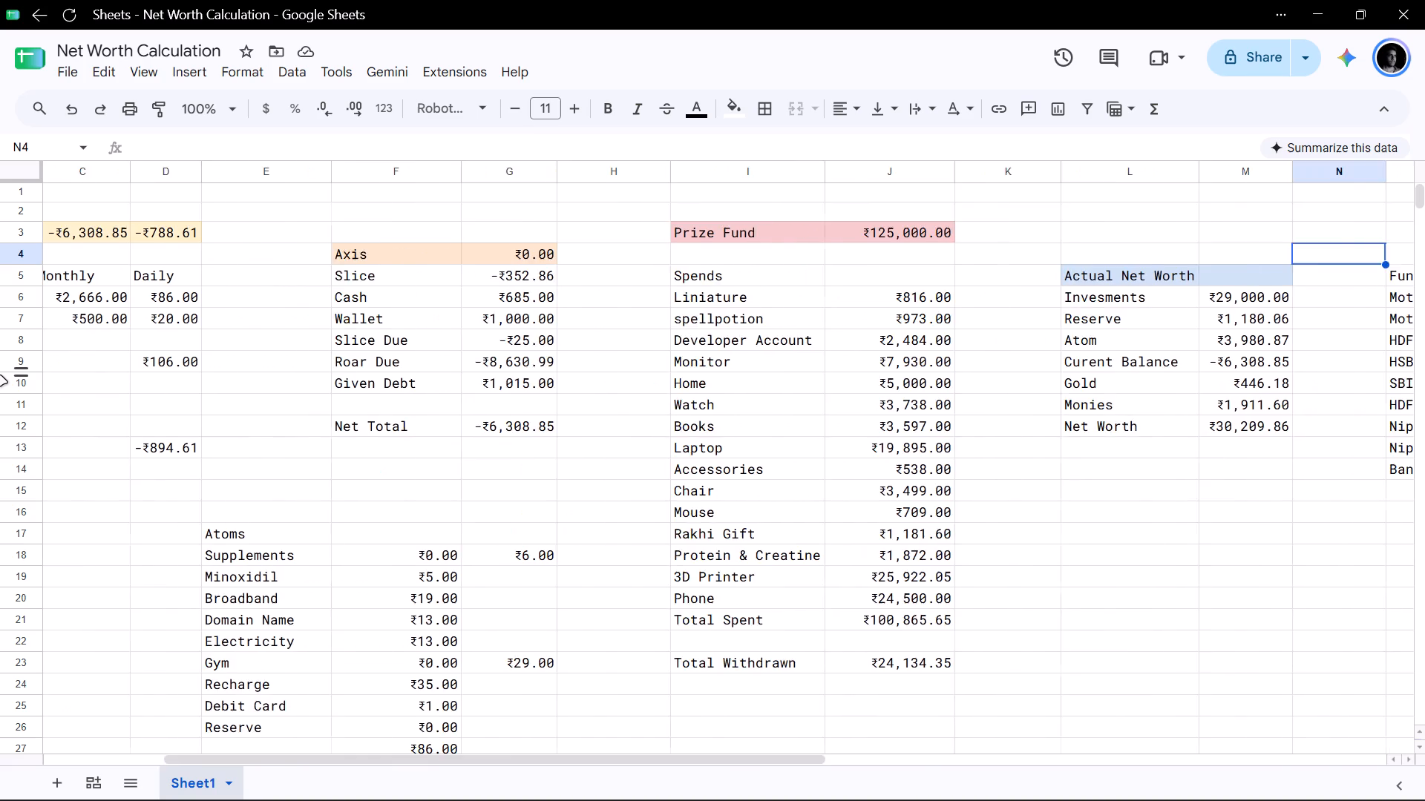
{"action": "scroll", "coordinate": [0, 376], "scroll_direction": "left", "scroll_amount": 5}
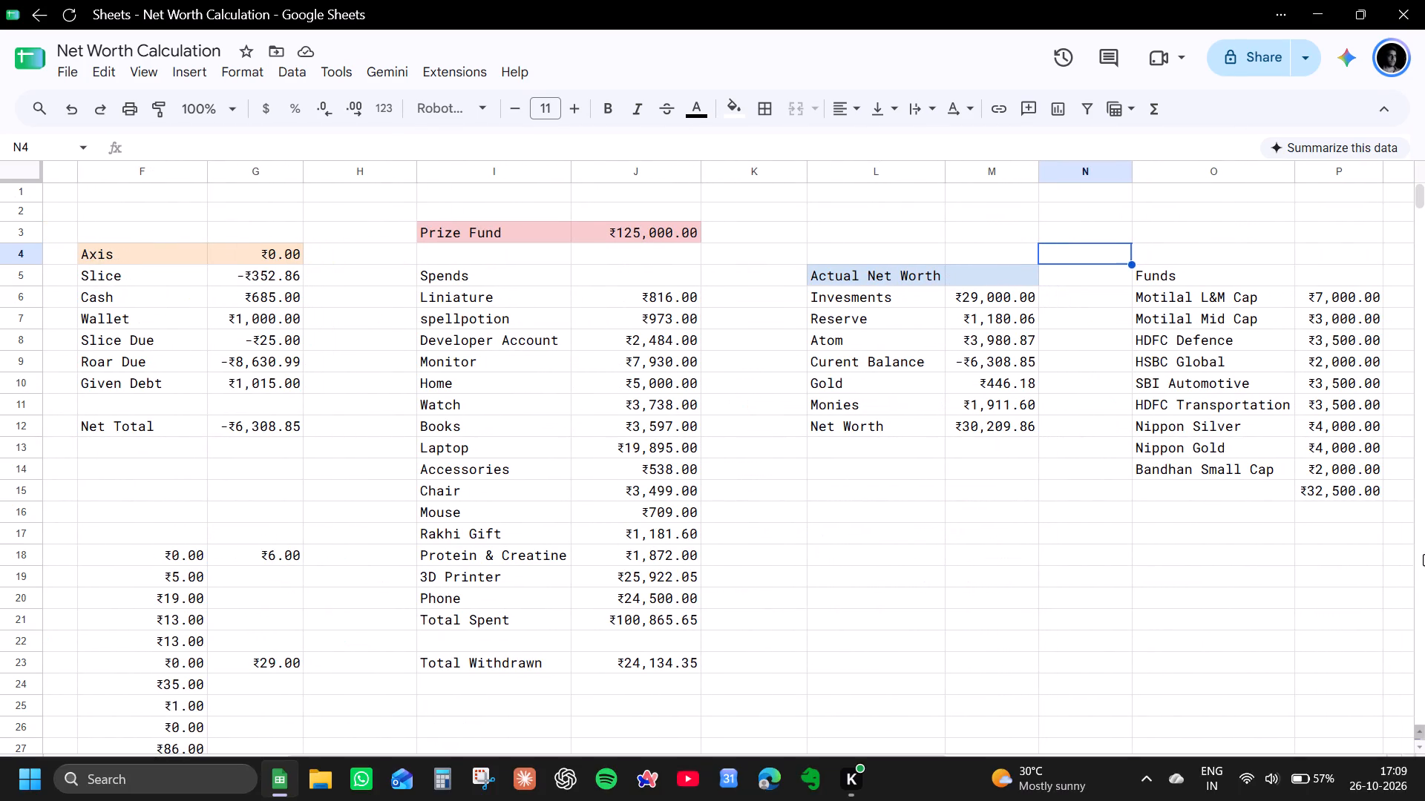
{"action": "scroll", "coordinate": [1170, 398], "scroll_direction": "left", "scroll_amount": 5}
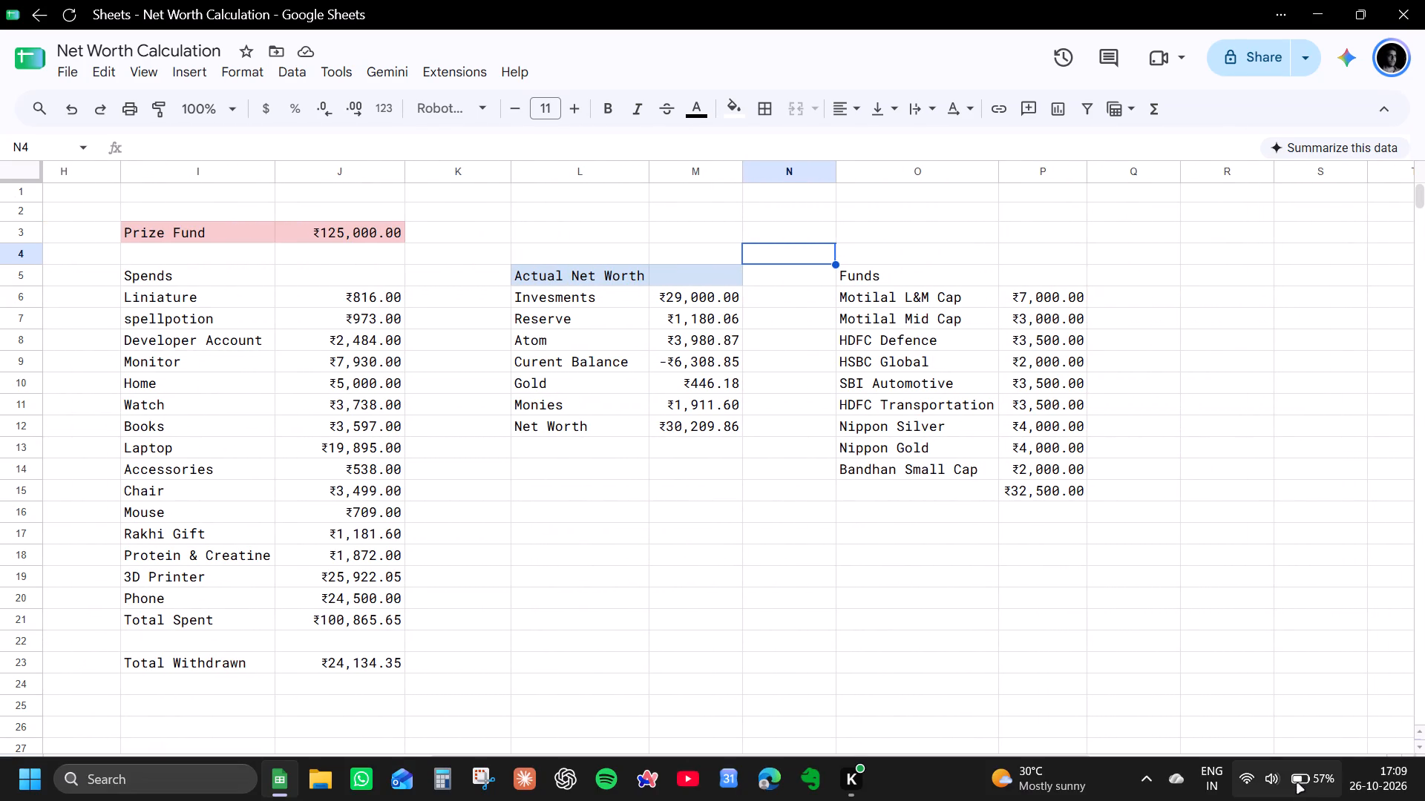
{"action": "scroll", "coordinate": [805, 400], "scroll_direction": "right", "scroll_amount": 5}
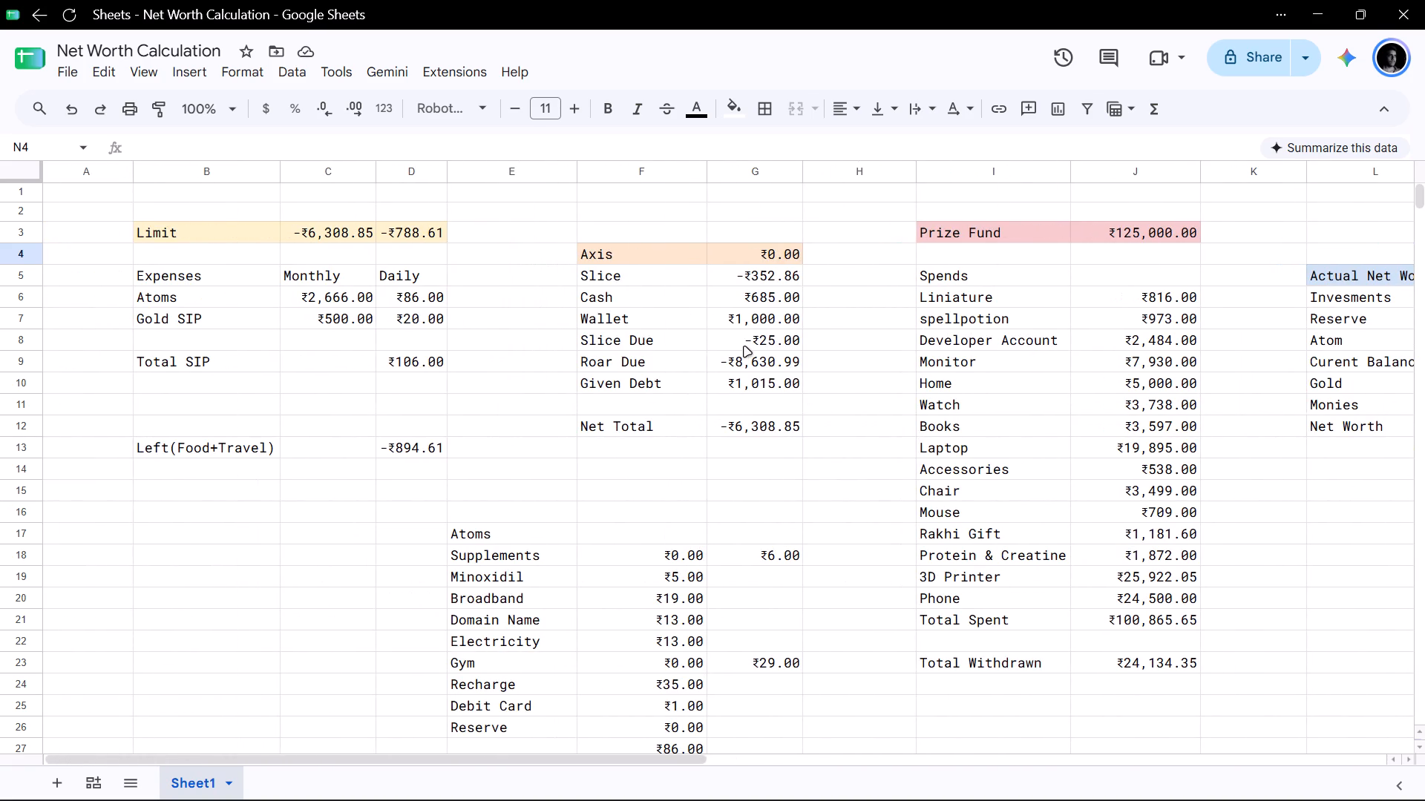
{"action": "left_click", "coordinate": [741, 363]}
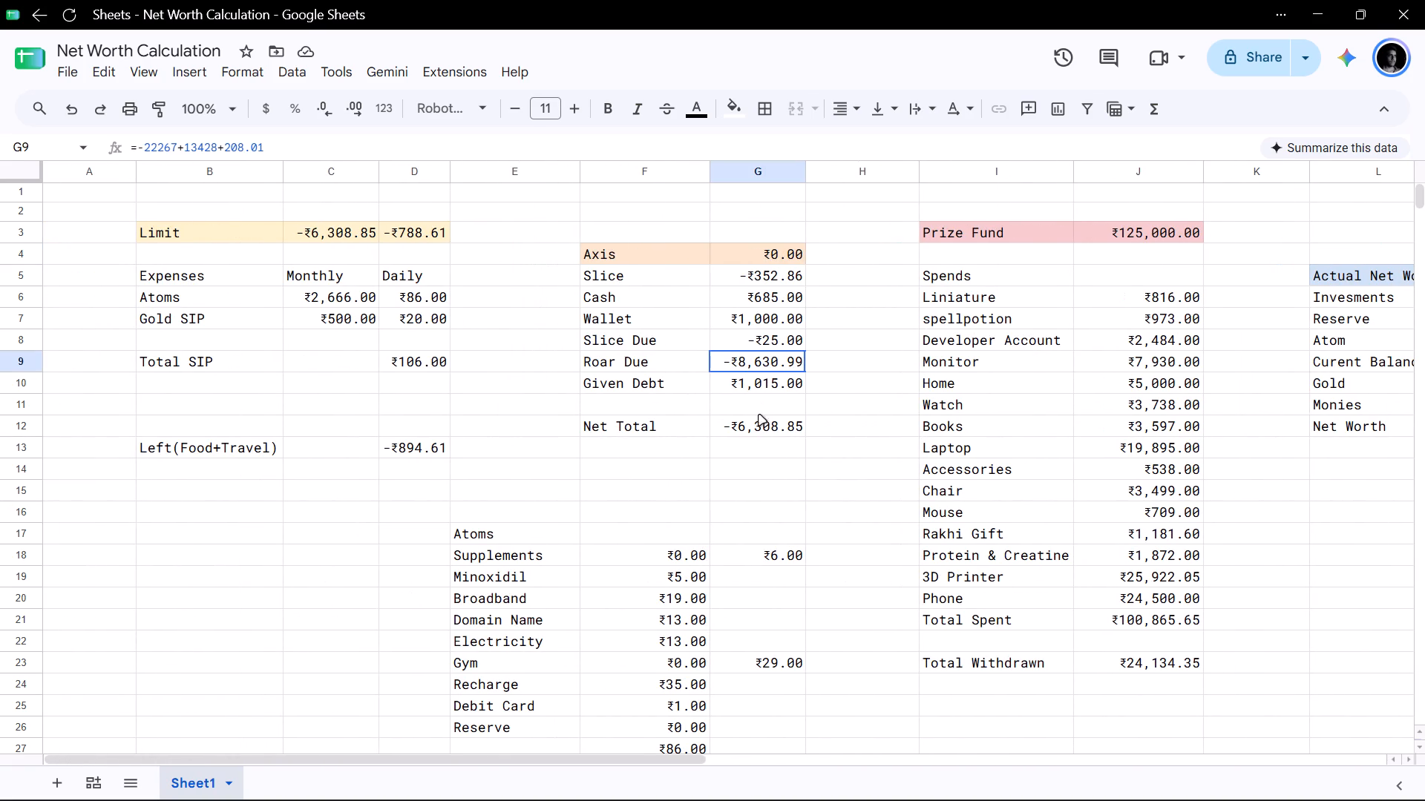
{"action": "left_click", "coordinate": [707, 498]}
{"action": "left_click", "coordinate": [770, 423]}
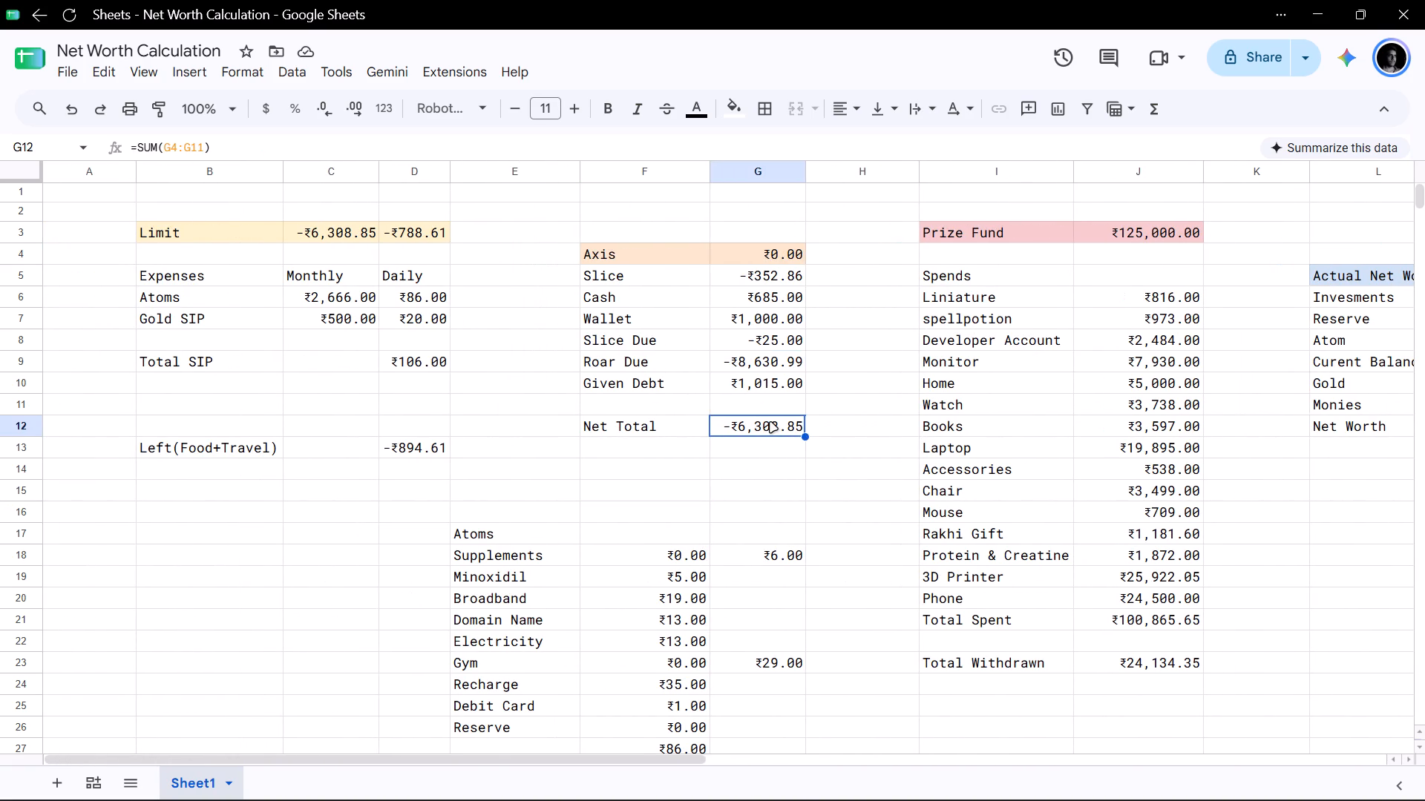
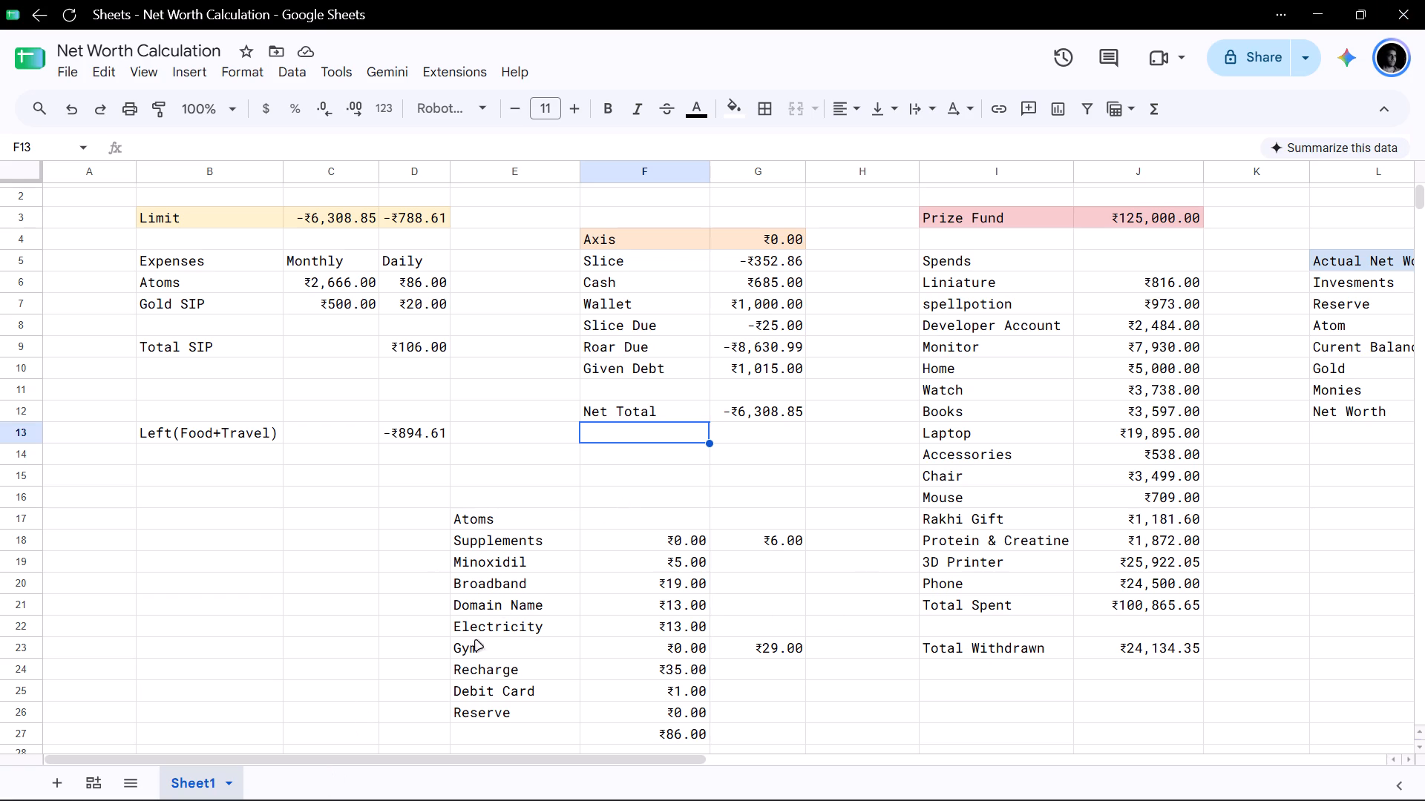
Look over all tables across the sheet, from Limit and Axis through Prize Fund, Actual Net Worth and Funds, plus the recharge cost table below.
{"action": "left_click_drag", "start_coordinate": [356, 755], "coordinate": [754, 771]}
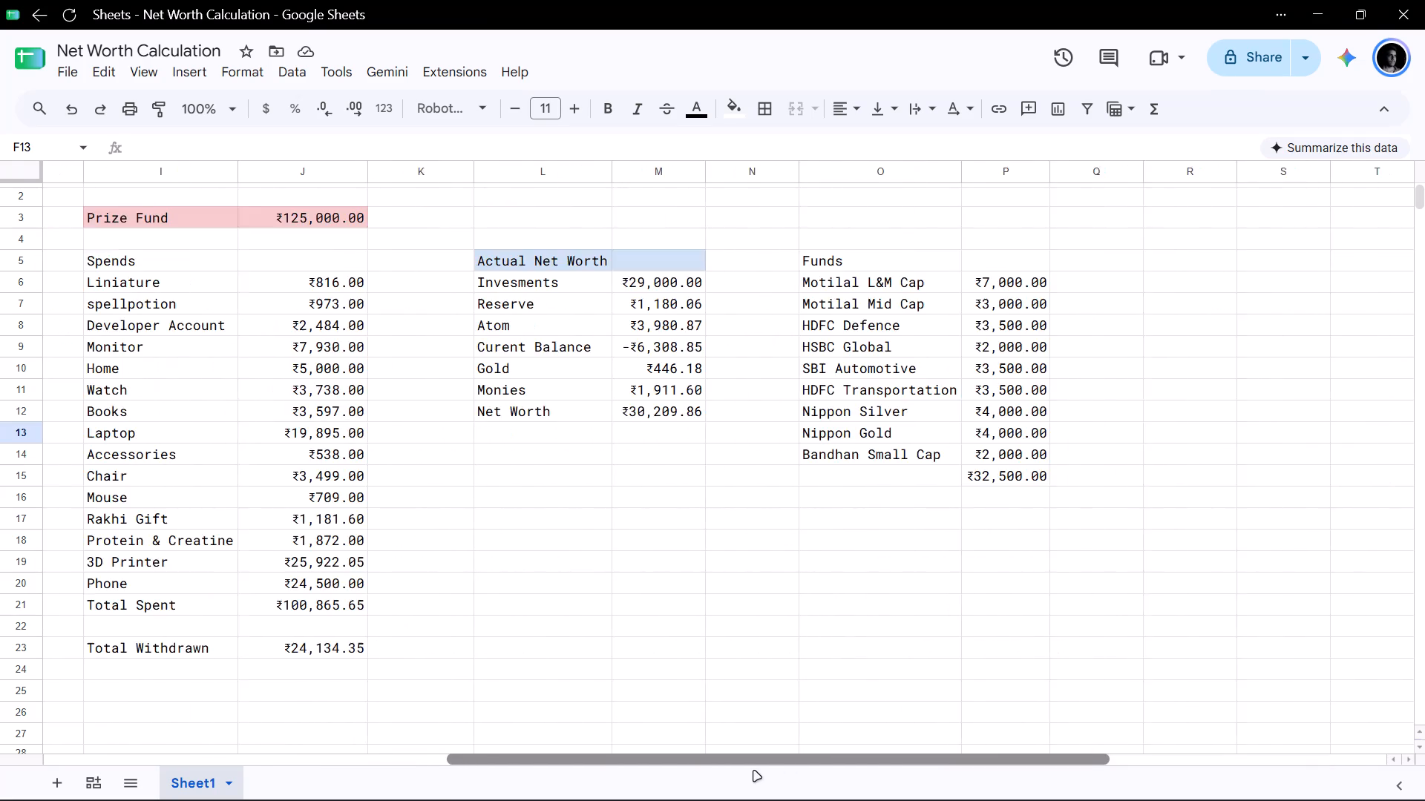
{"action": "left_click_drag", "start_coordinate": [754, 771], "coordinate": [665, 752]}
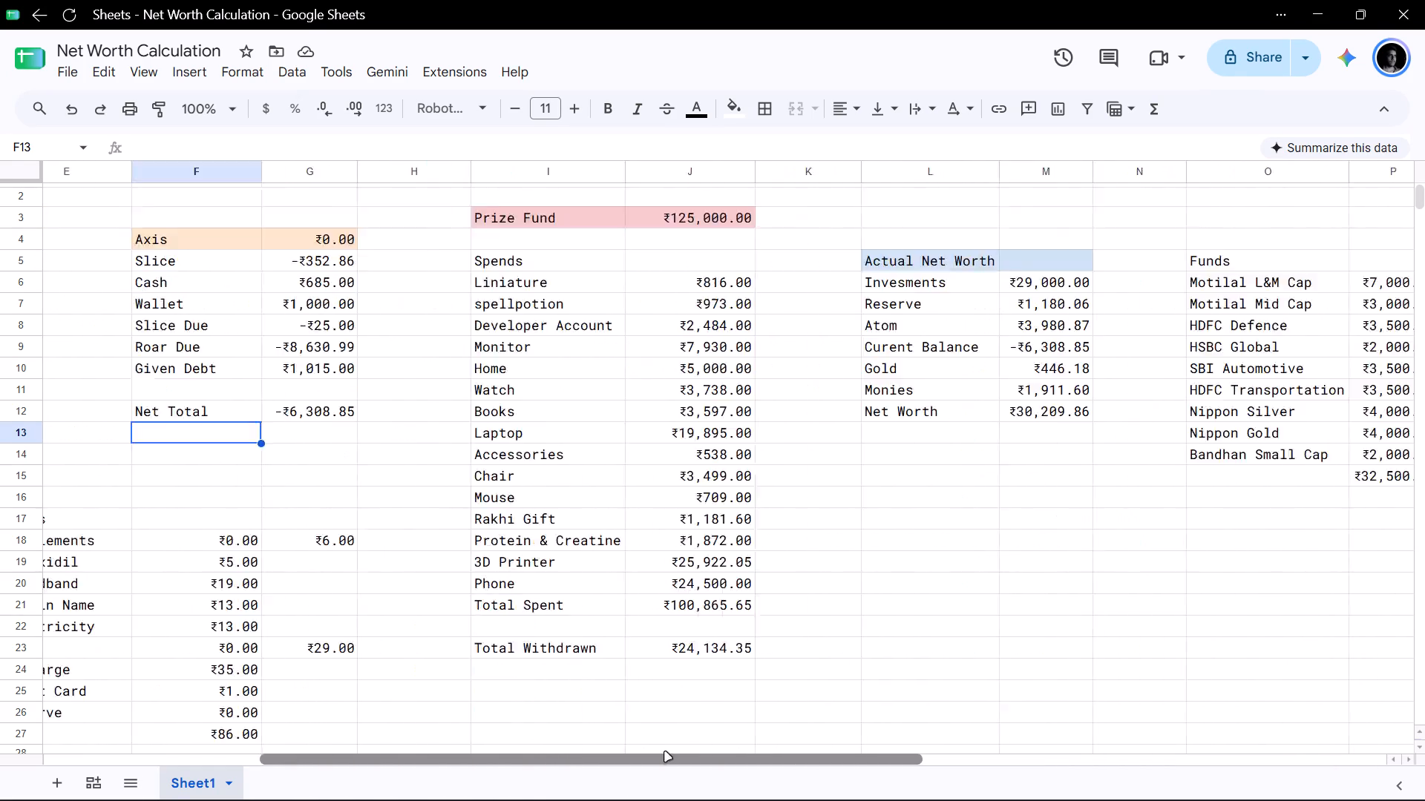
{"action": "left_click_drag", "start_coordinate": [665, 752], "coordinate": [551, 767]}
{"action": "left_click_drag", "start_coordinate": [560, 759], "coordinate": [16, 779]}
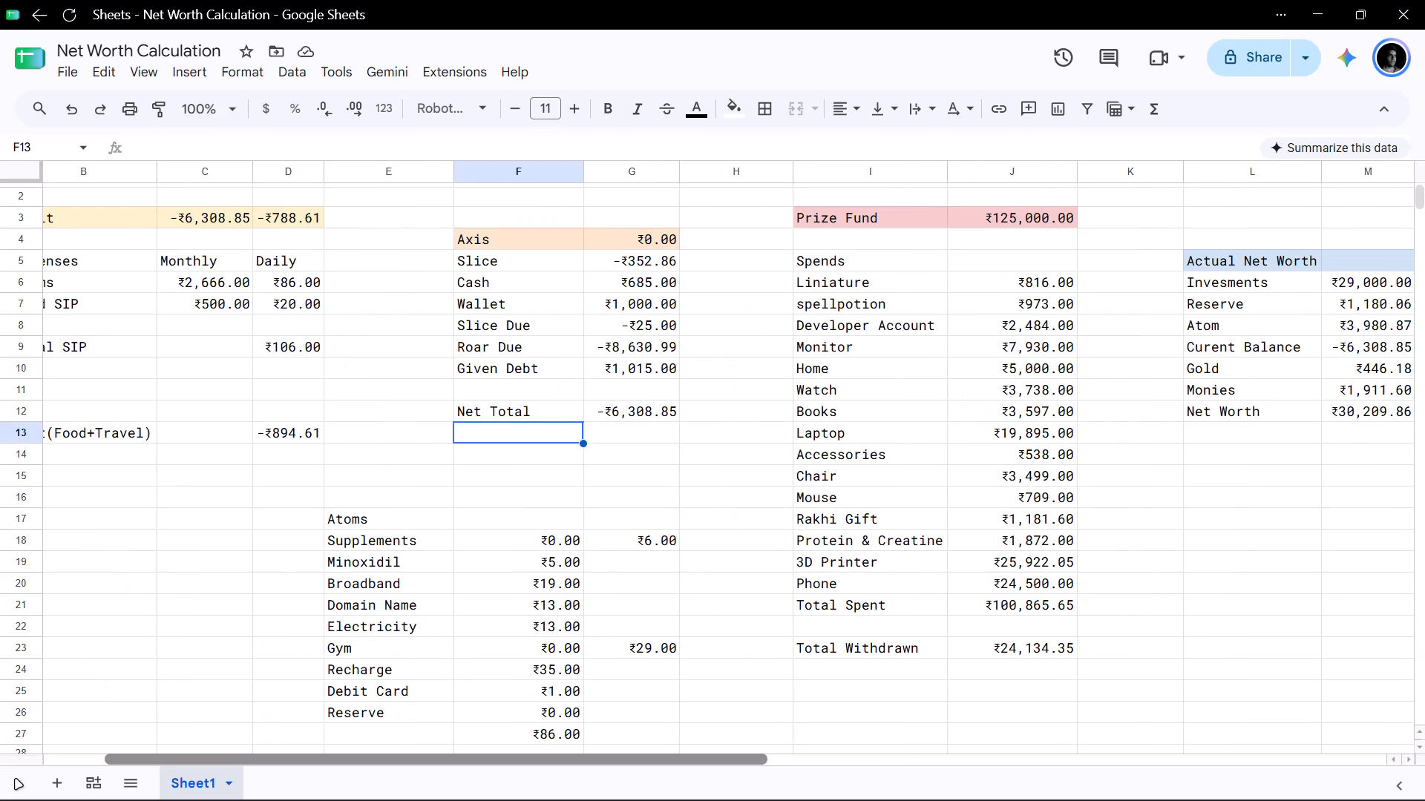
{"action": "left_click_drag", "start_coordinate": [16, 779], "coordinate": [0, 779]}
{"action": "scroll", "coordinate": [166, 581], "scroll_direction": "up", "scroll_amount": 5}
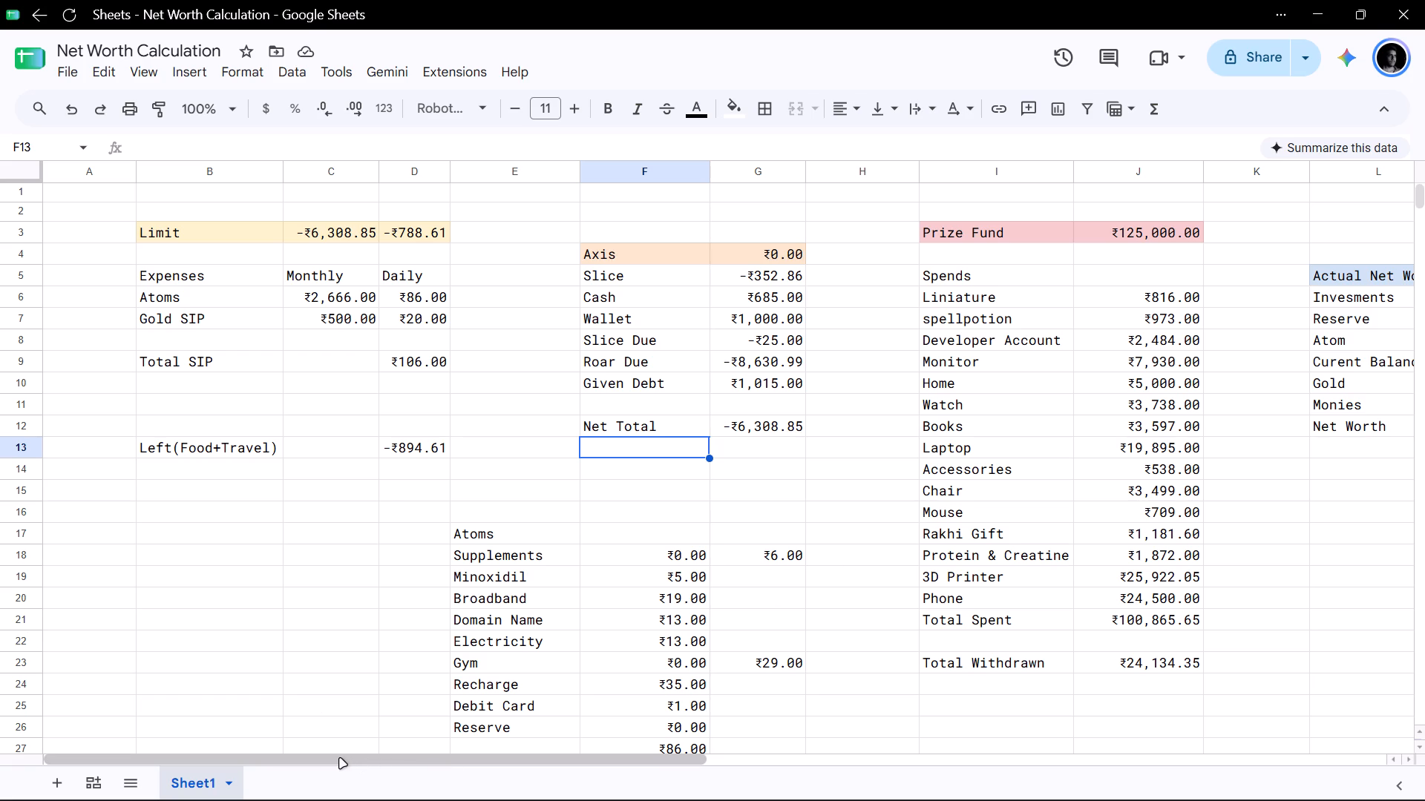
{"action": "left_click_drag", "start_coordinate": [340, 759], "coordinate": [702, 769]}
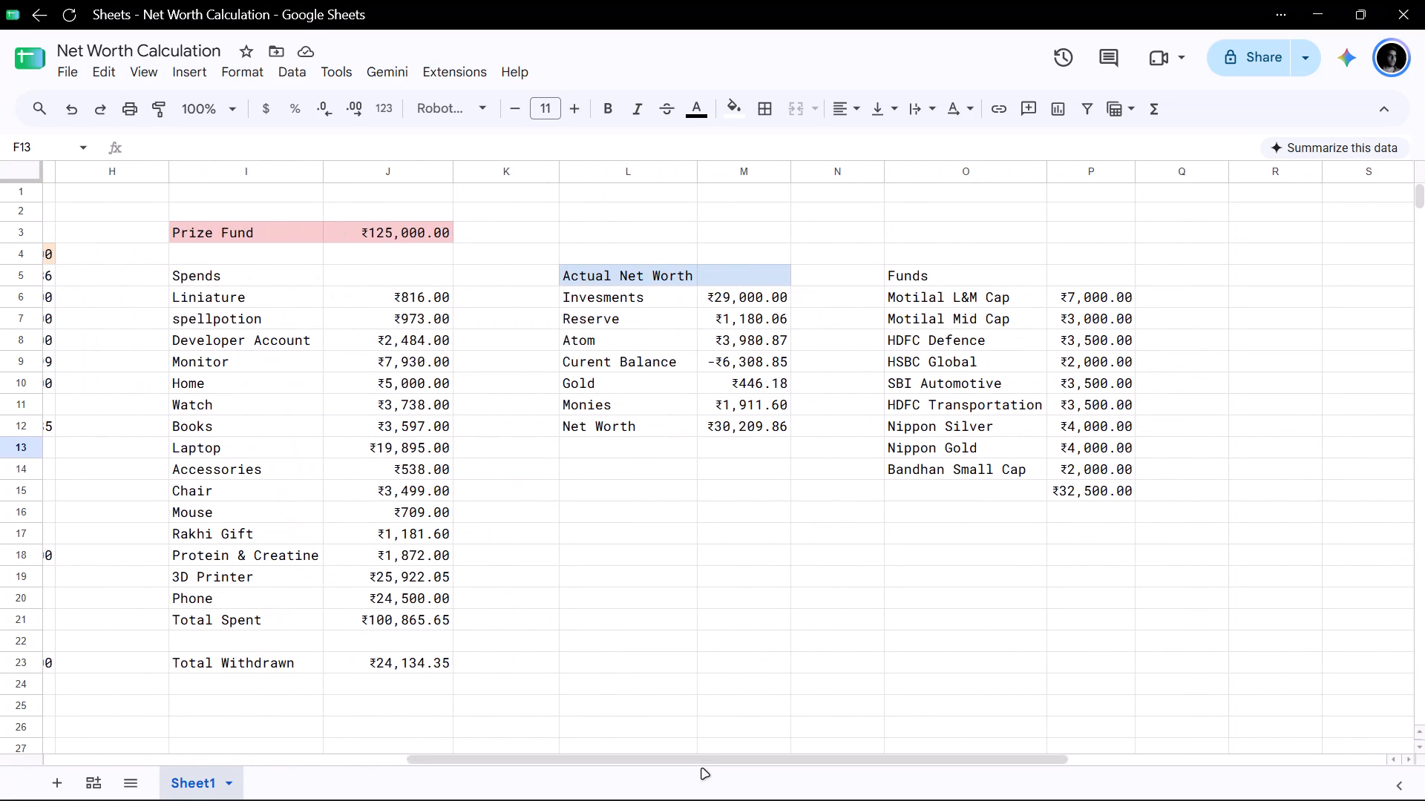
{"action": "scroll", "coordinate": [707, 759], "scroll_direction": "down", "scroll_amount": 6}
{"action": "scroll", "coordinate": [707, 759], "scroll_direction": "up", "scroll_amount": 2}
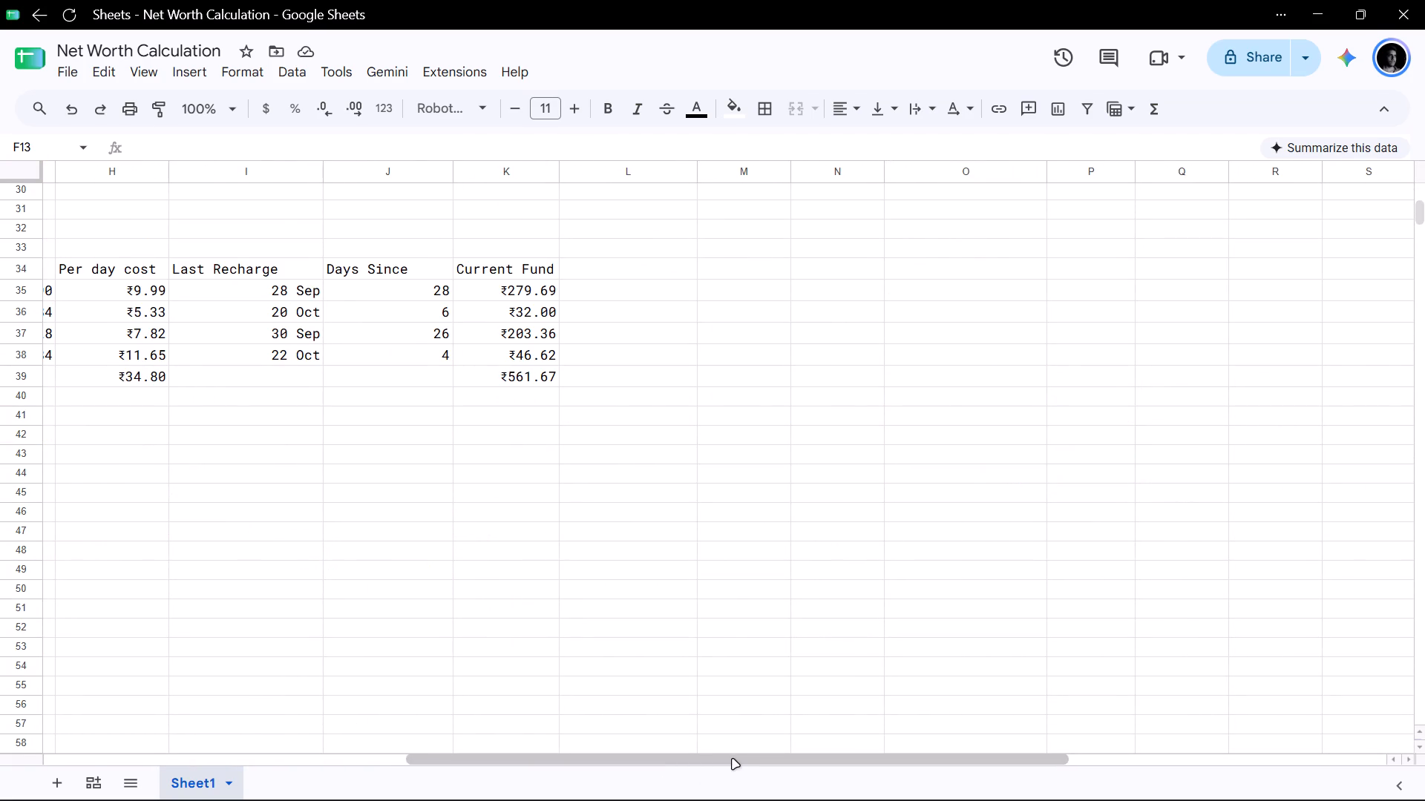
{"action": "left_click_drag", "start_coordinate": [733, 759], "coordinate": [494, 776]}
{"action": "scroll", "coordinate": [488, 629], "scroll_direction": "down", "scroll_amount": 2}
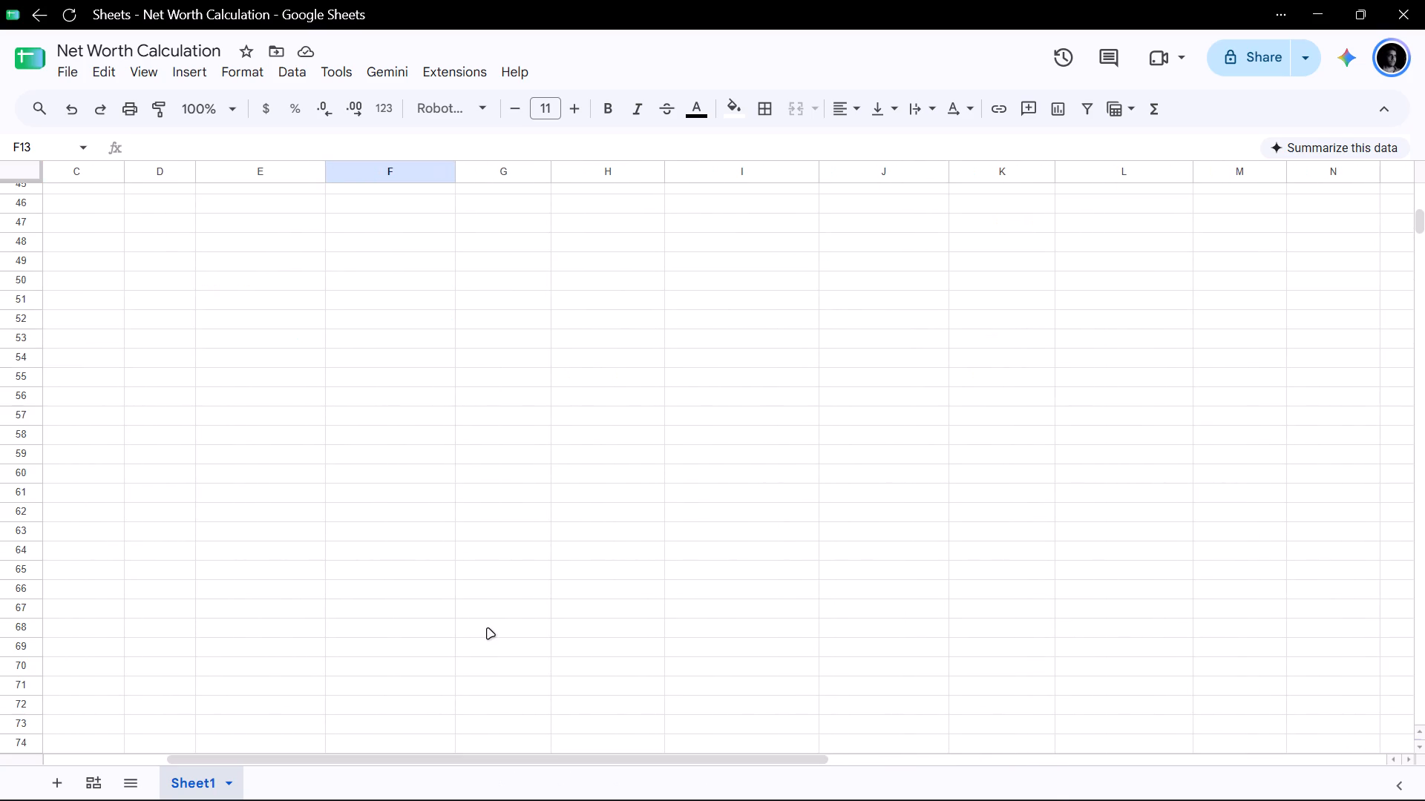